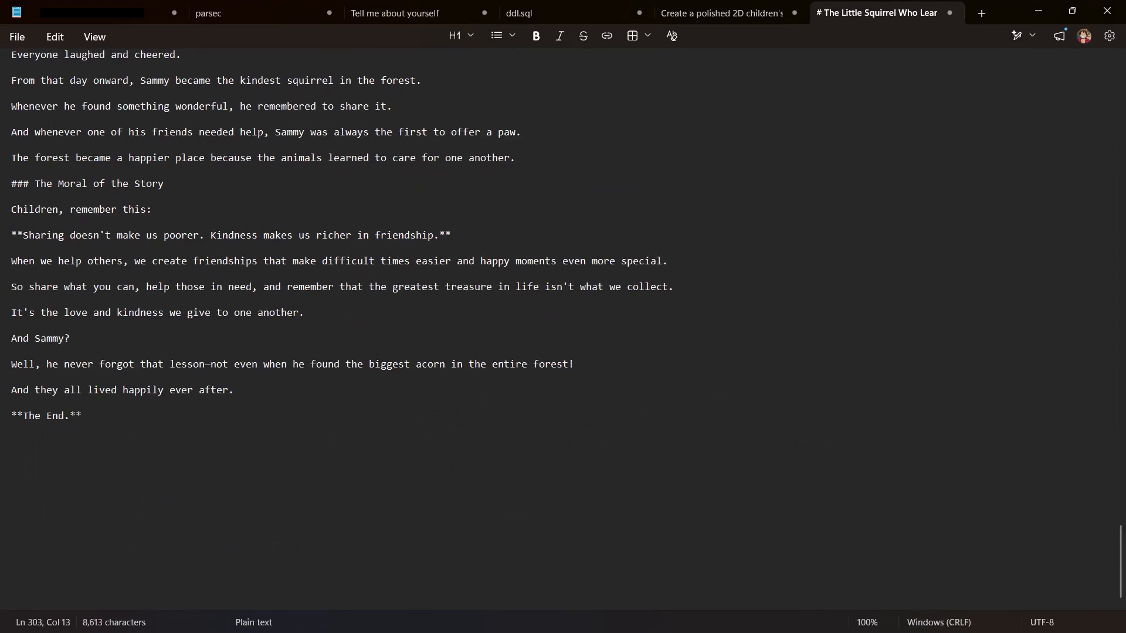
scroll(756, 310, up, 20)
scroll(756, 310, up, 17)
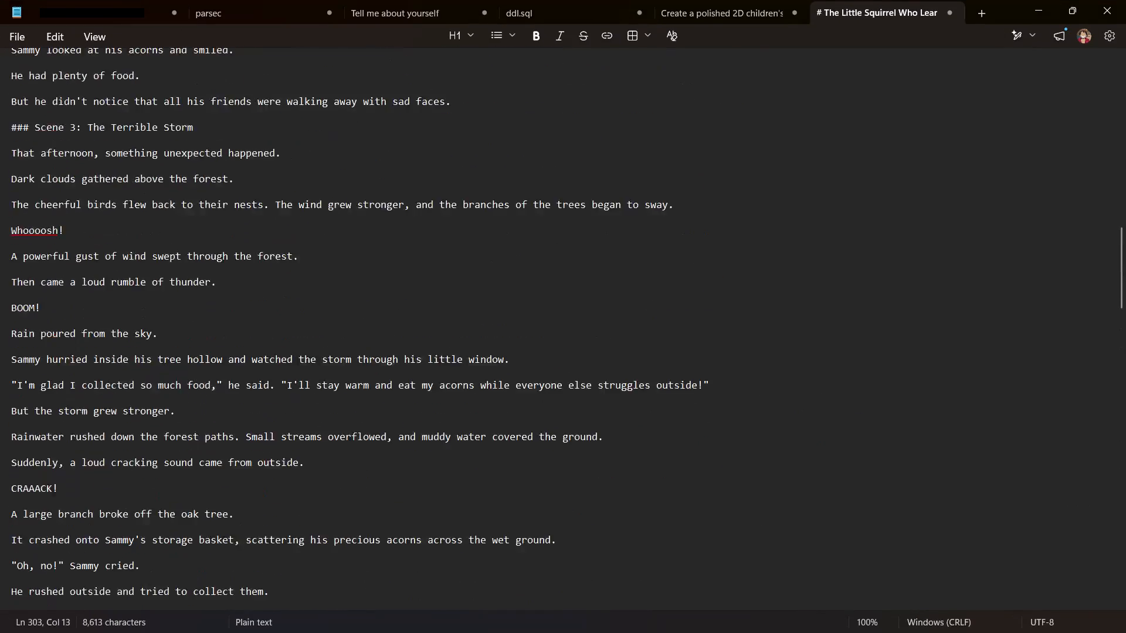
scroll(753, 311, up, 16)
scroll(753, 312, up, 5)
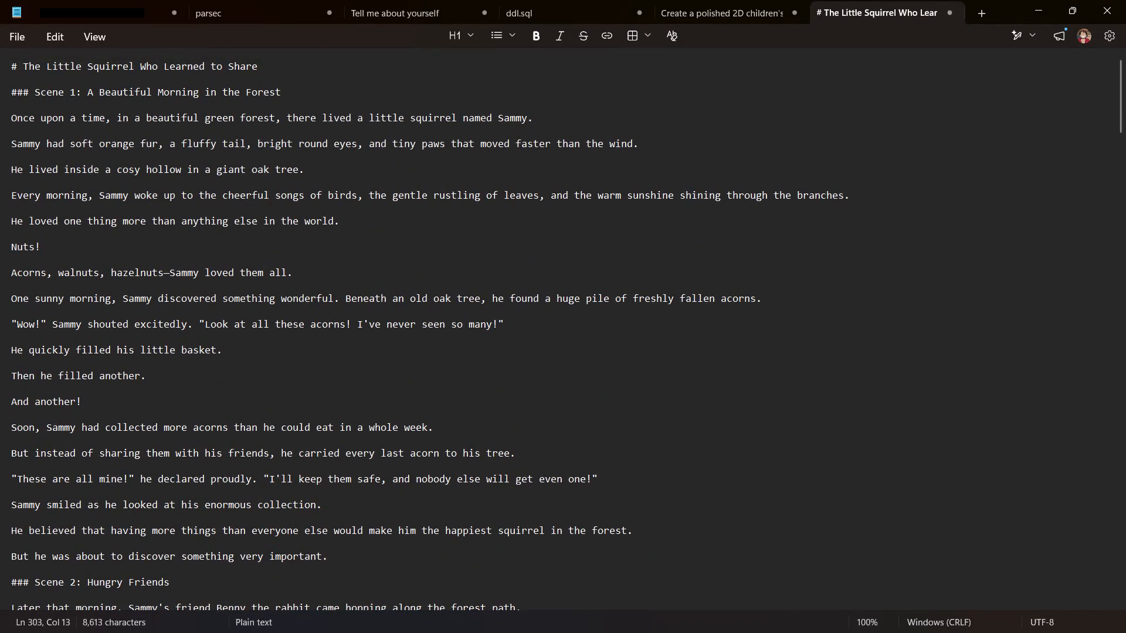
click(706, 10)
scroll(559, 259, up, 9)
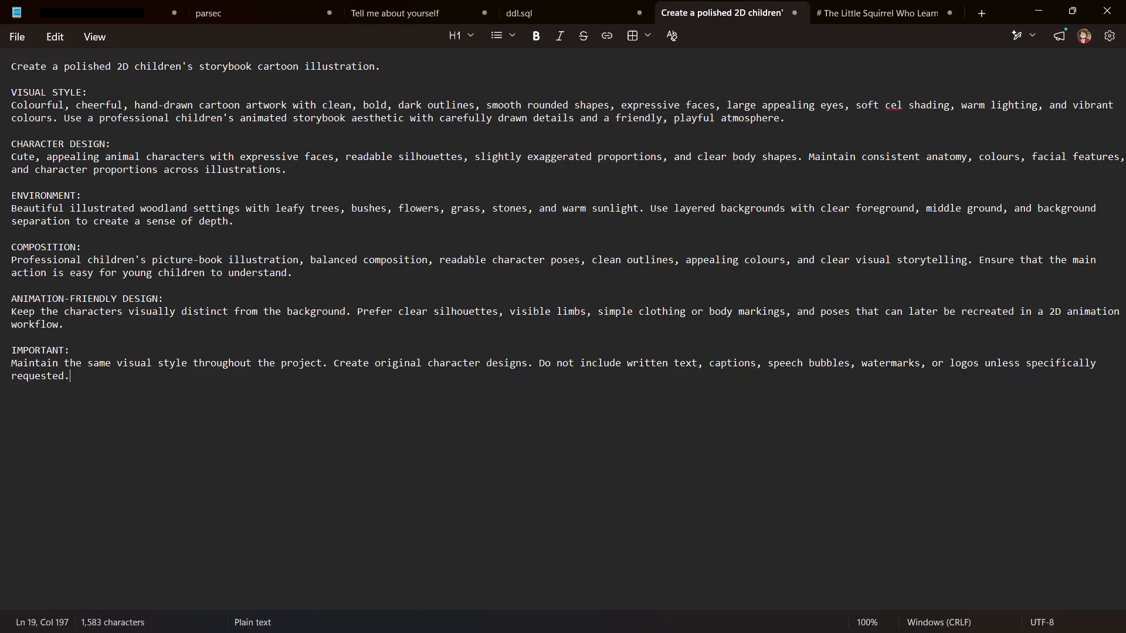
click(834, 11)
scroll(469, 392, up, 6)
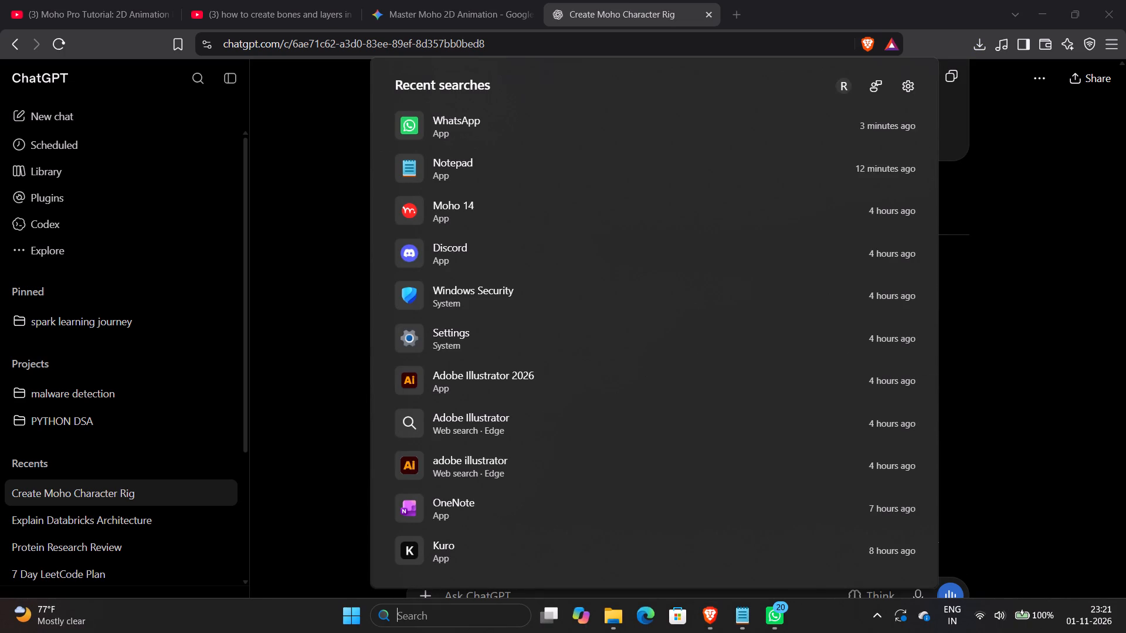
text(adobe)
key(Return)
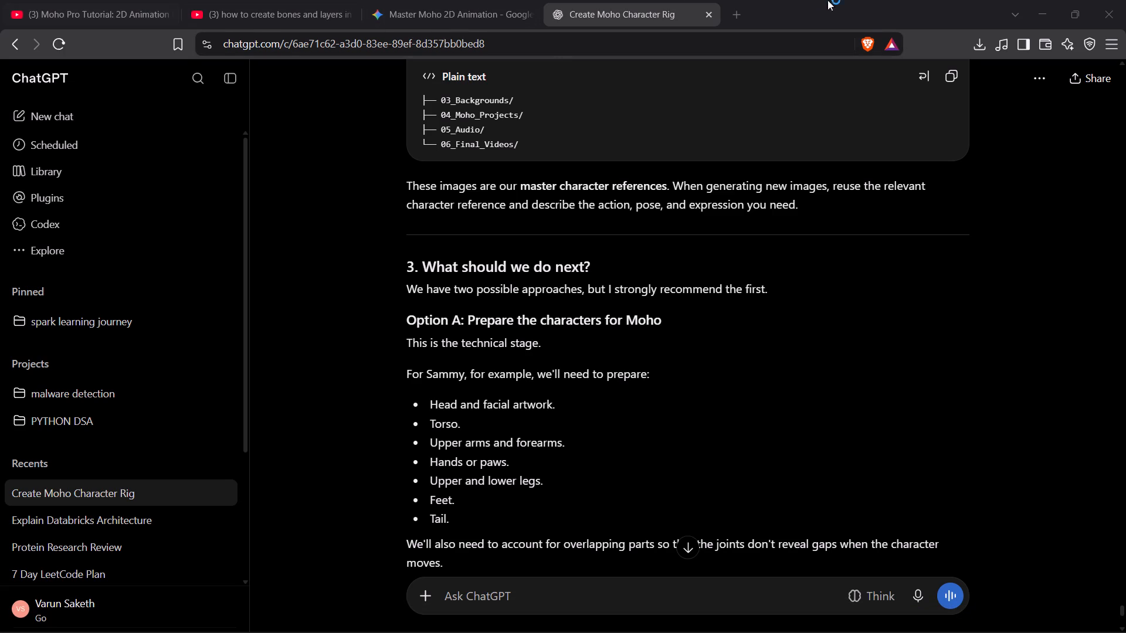
Open YouTube in a new browser tab and preview the Bigg Boss 10 Telugu nominations promo with sound.
click(737, 8)
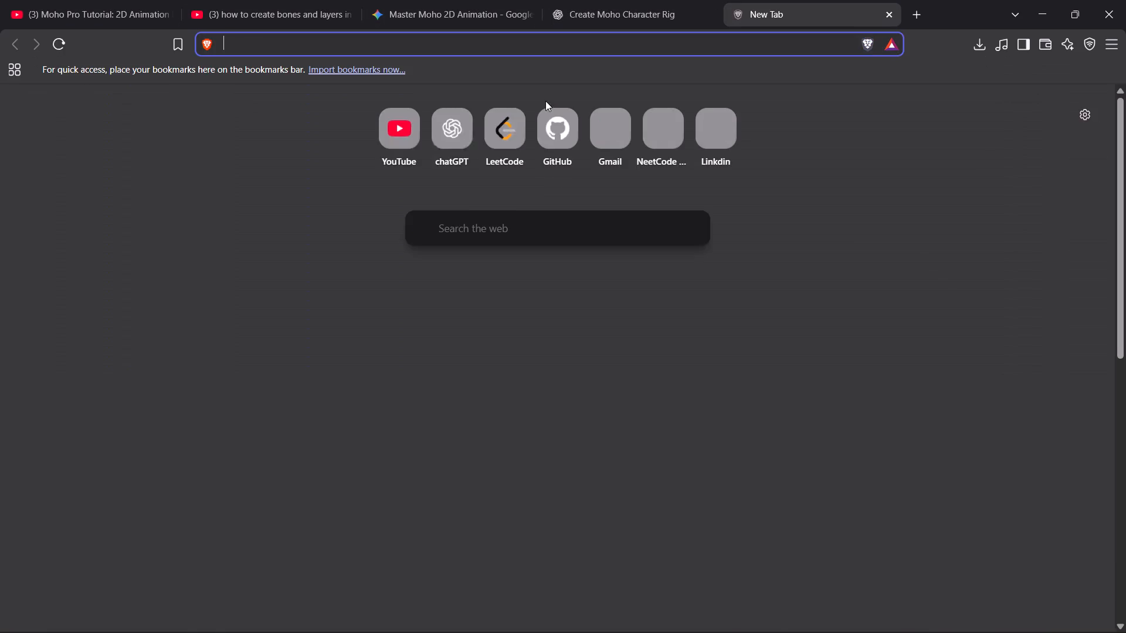
click(402, 124)
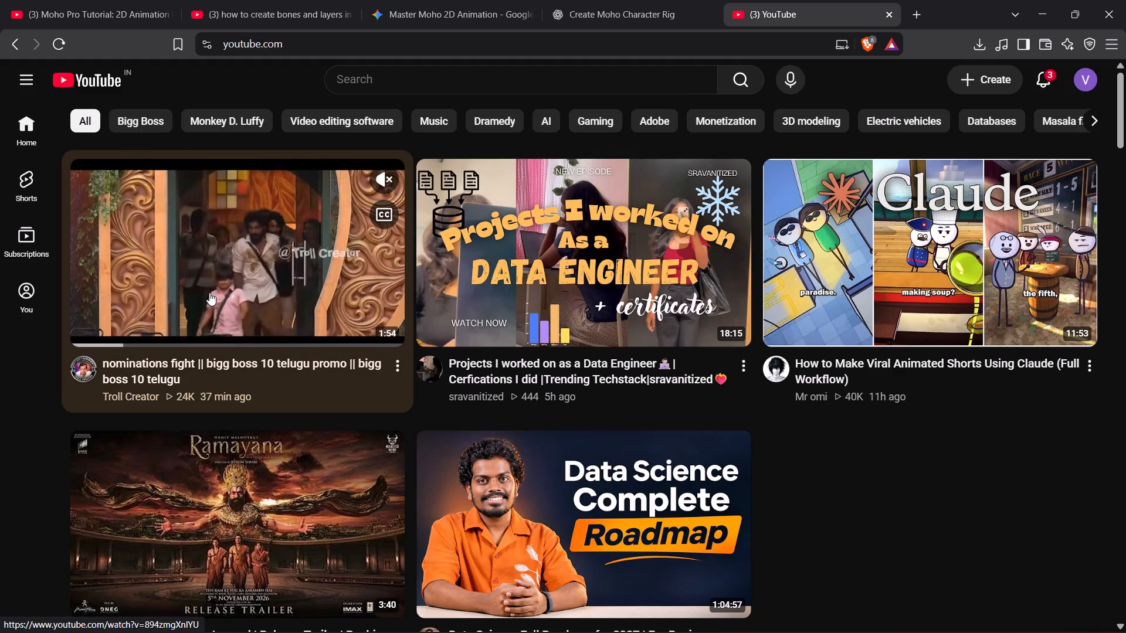
click(382, 178)
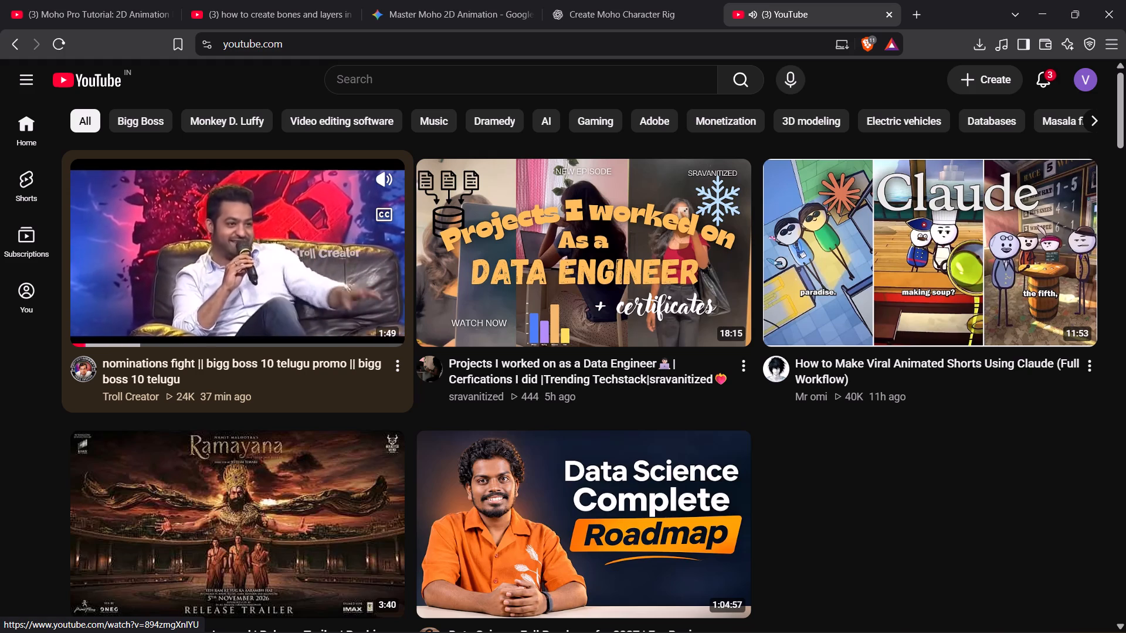
click(419, 70)
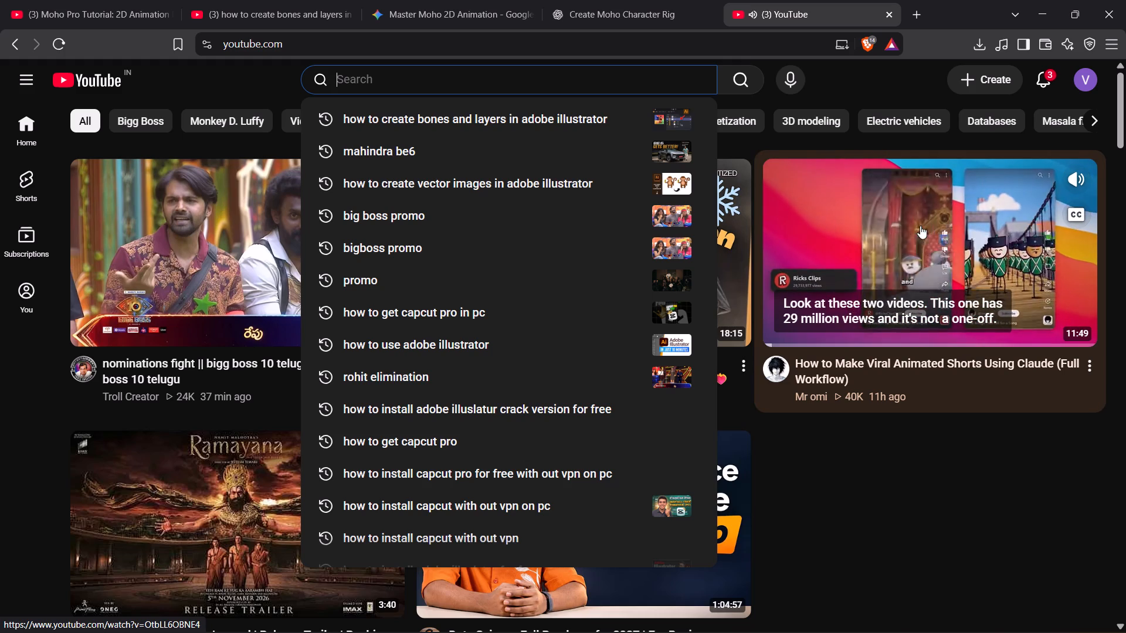
Open the video "How to Make Viral Animated Shorts Using Claude (Full Workflow)" in a new window and play it full screen.
right_click(920, 226)
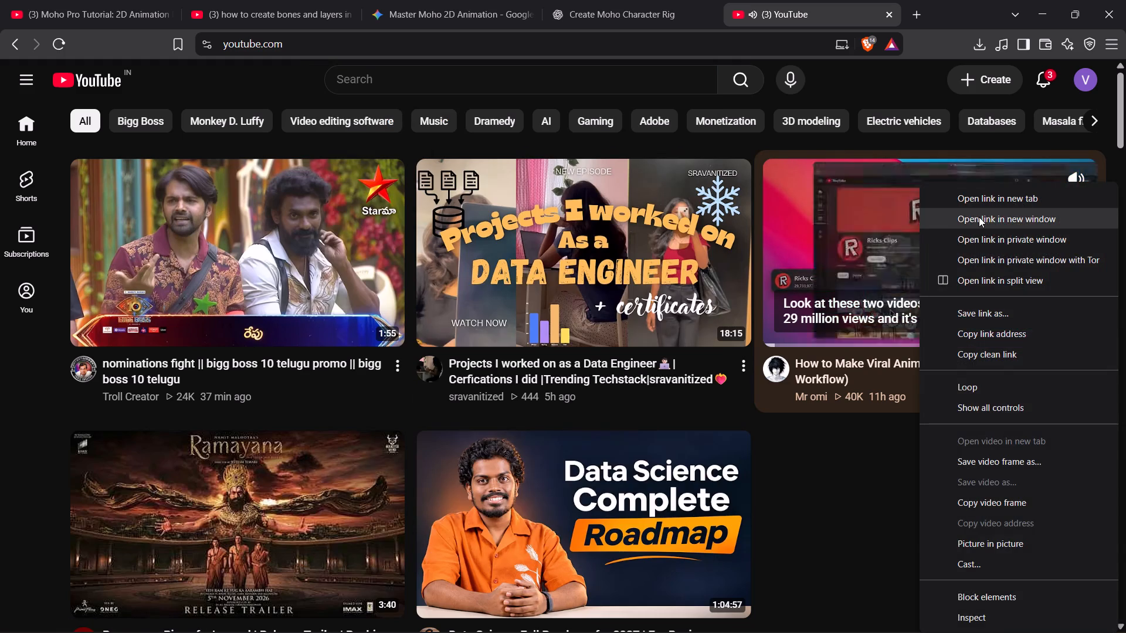
click(979, 217)
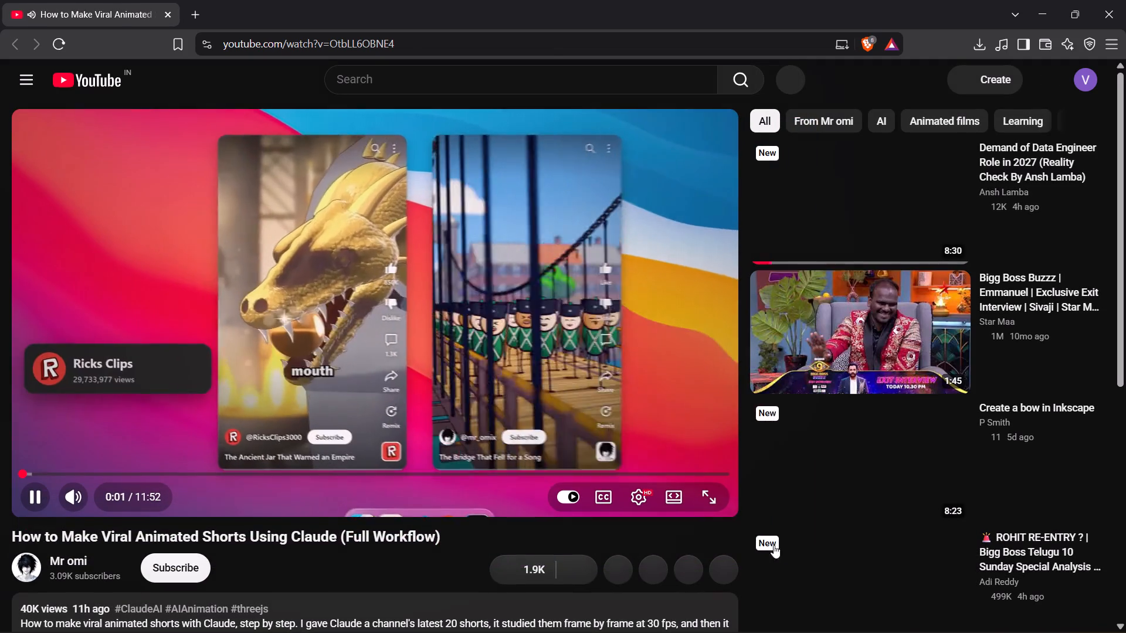
click(704, 493)
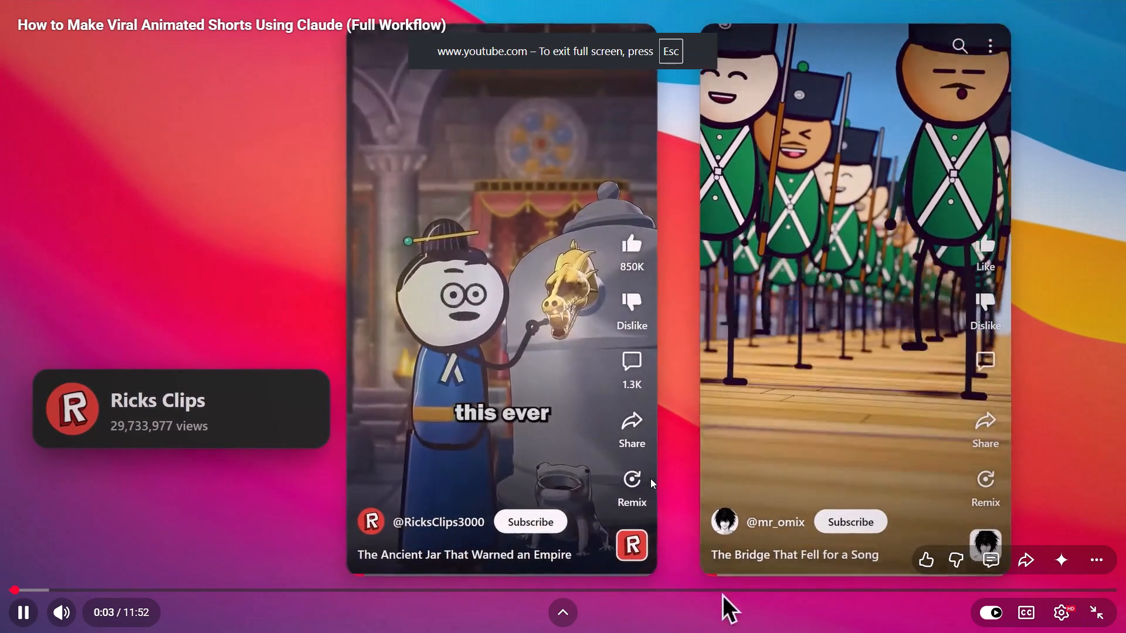
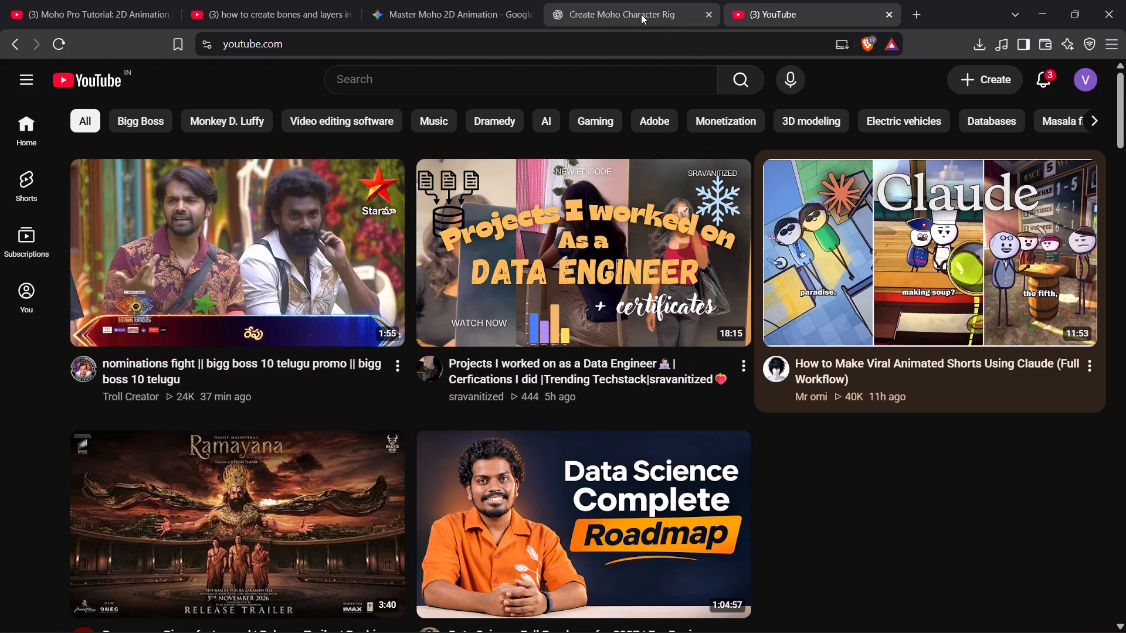
Search YouTube for "how to create vector images in adobe illustrator" and open "How To Convert PNG File to Vector in Adobe Illustrator".
key(alt+Tab)
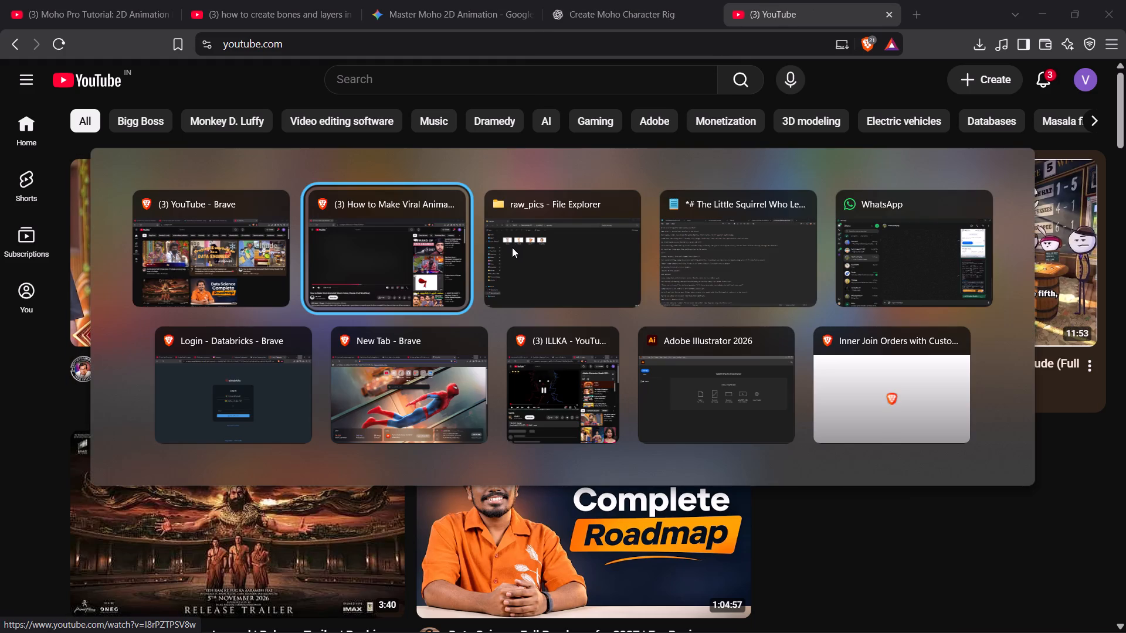
alt+click(280, 80)
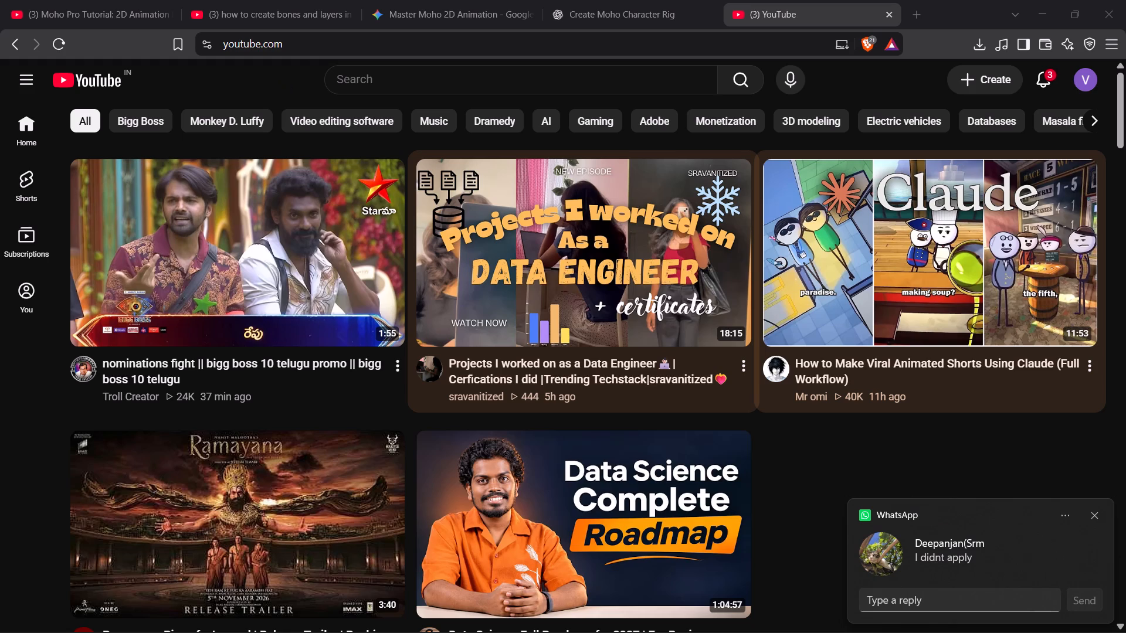
click(368, 81)
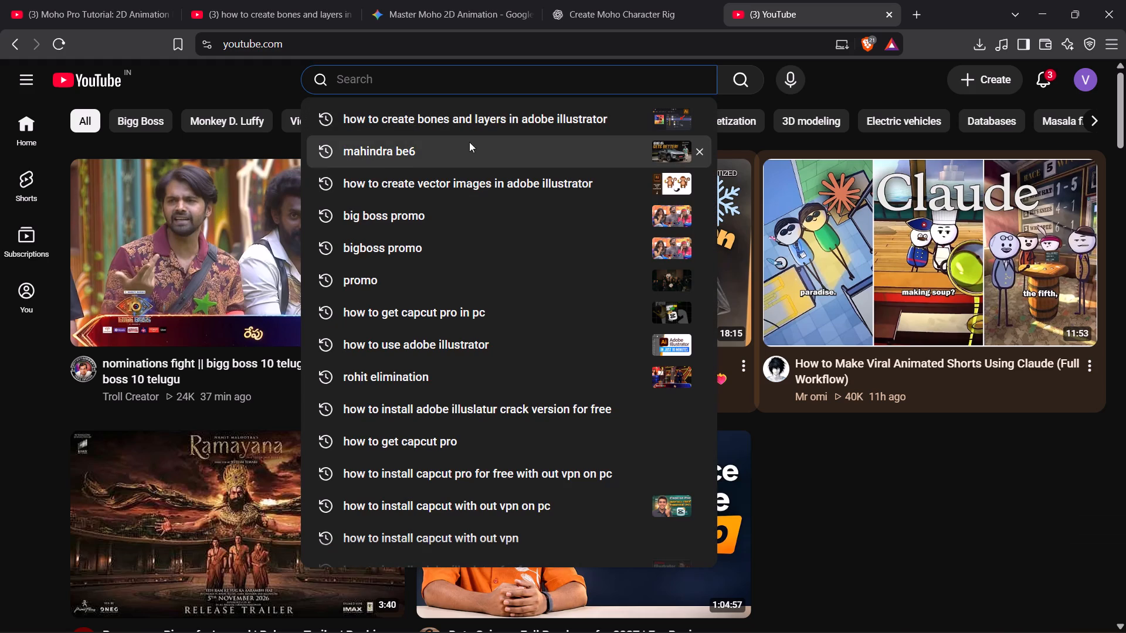
click(407, 183)
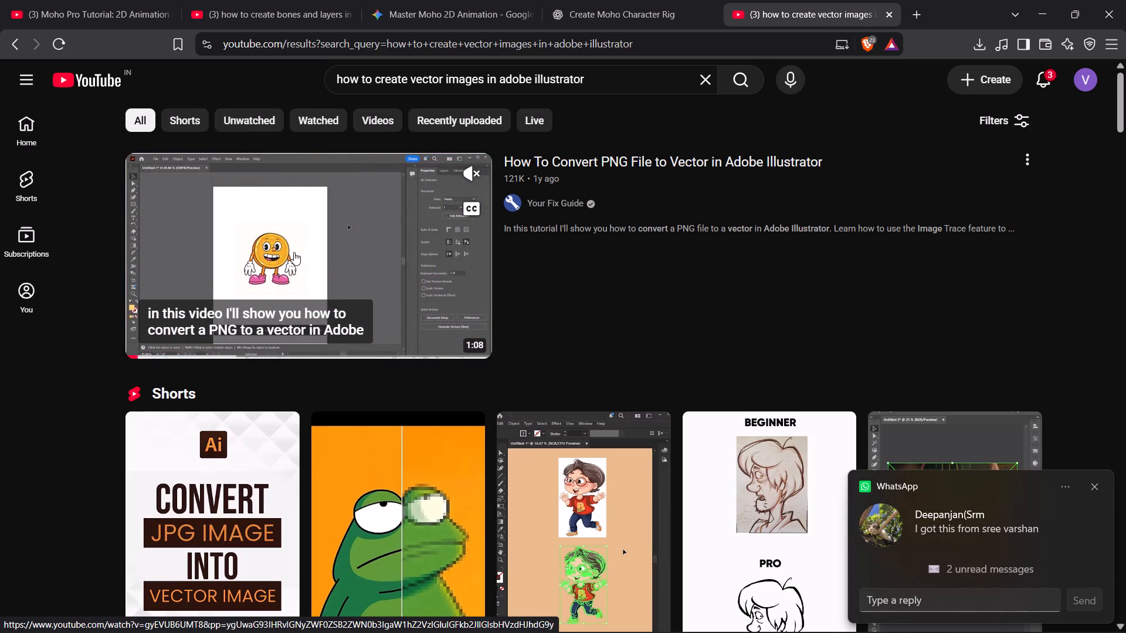
click(294, 252)
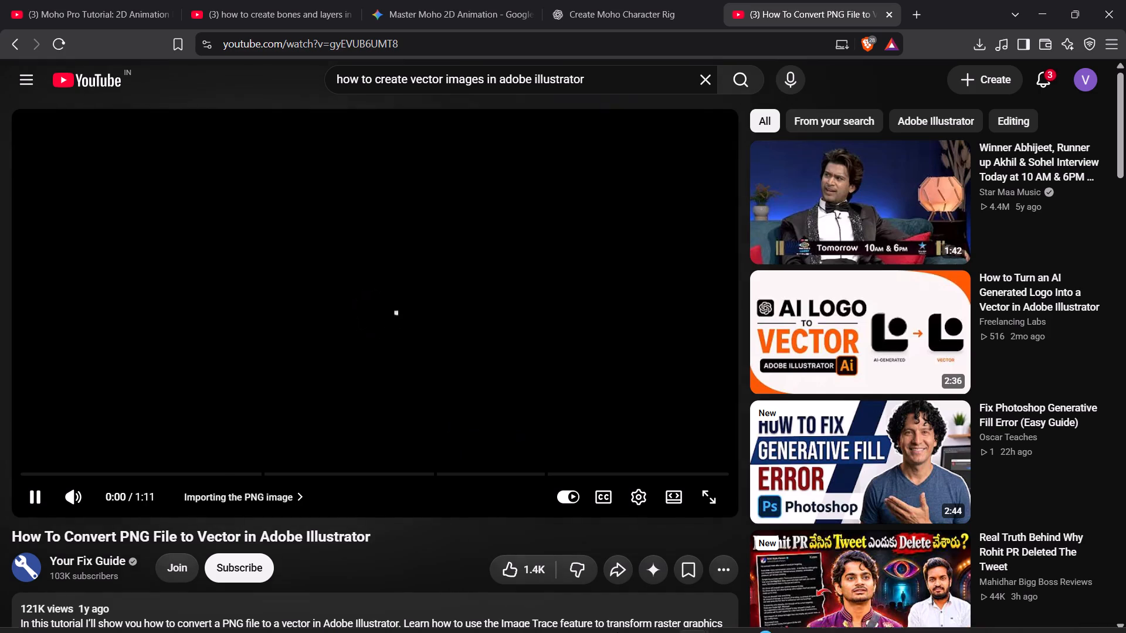
Switch to Adobe Illustrator and start a new file from the HDV/HDTV 1080 preset at 1920 x 1080 px.
click(792, 628)
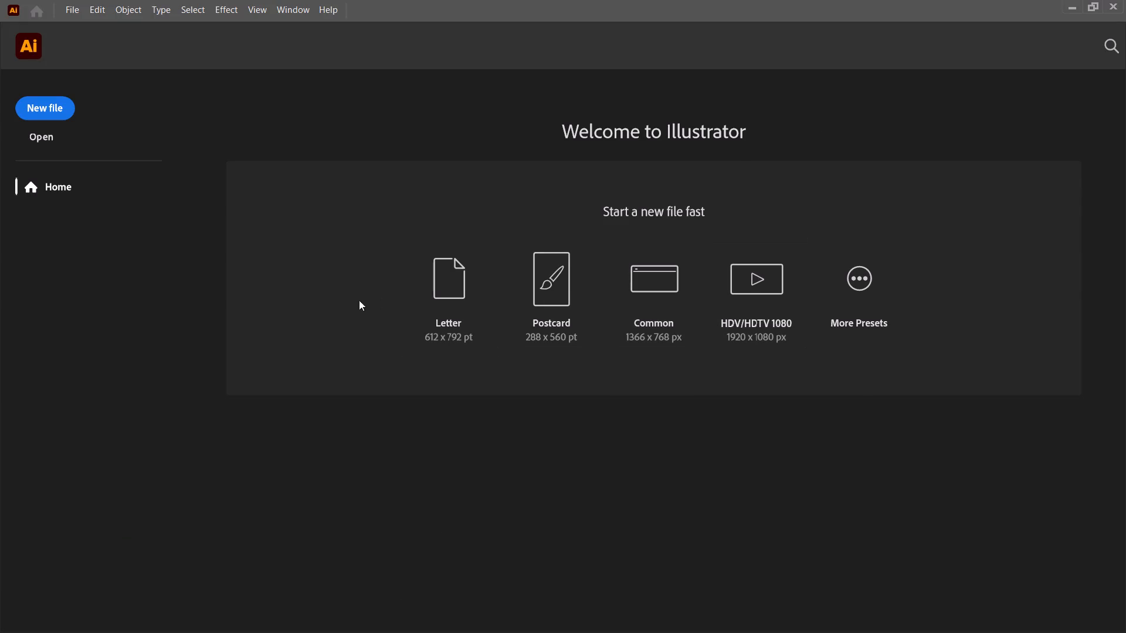
click(46, 117)
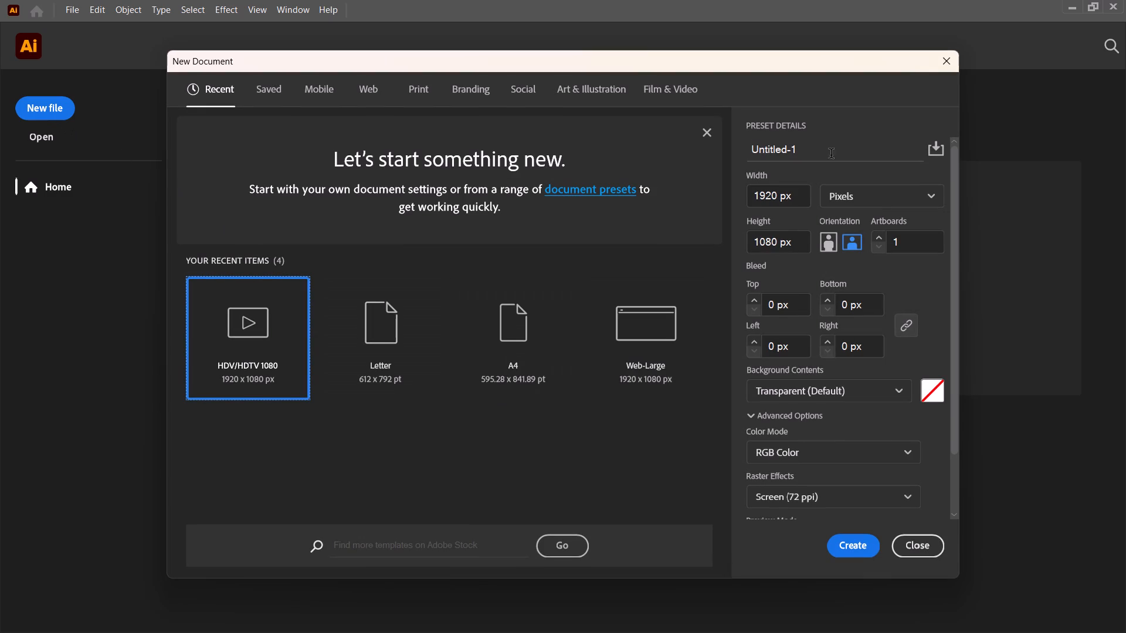
click(948, 55)
click(771, 285)
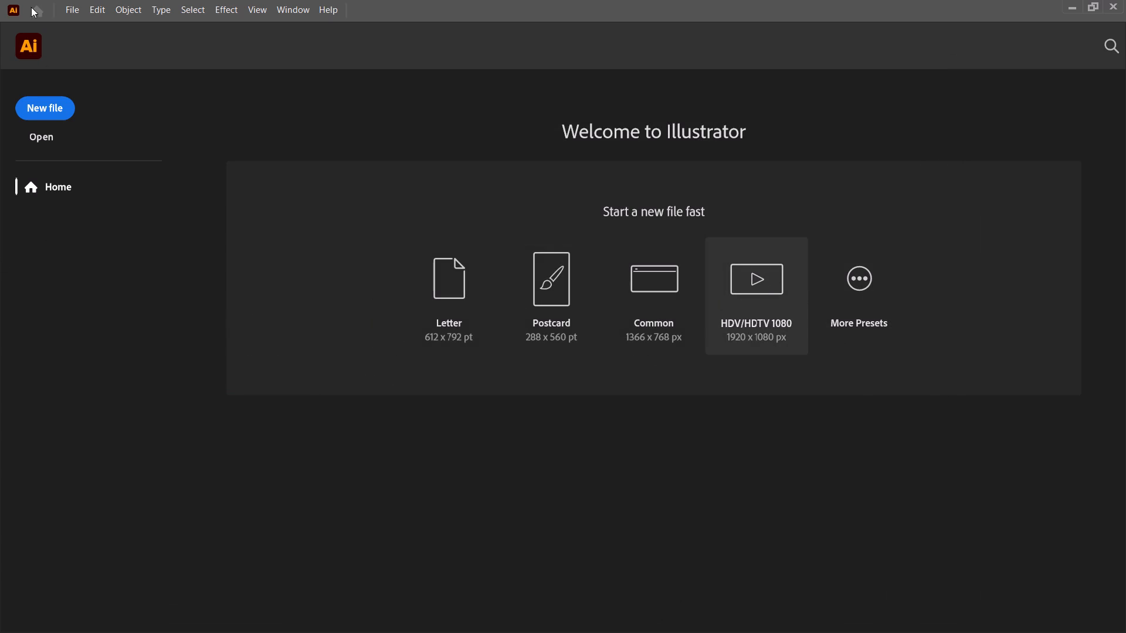
Rewind the "How To Convert PNG File to Vector in Adobe Illustrator" tutorial by 10 seconds and return to Illustrator.
key(alt+Tab)
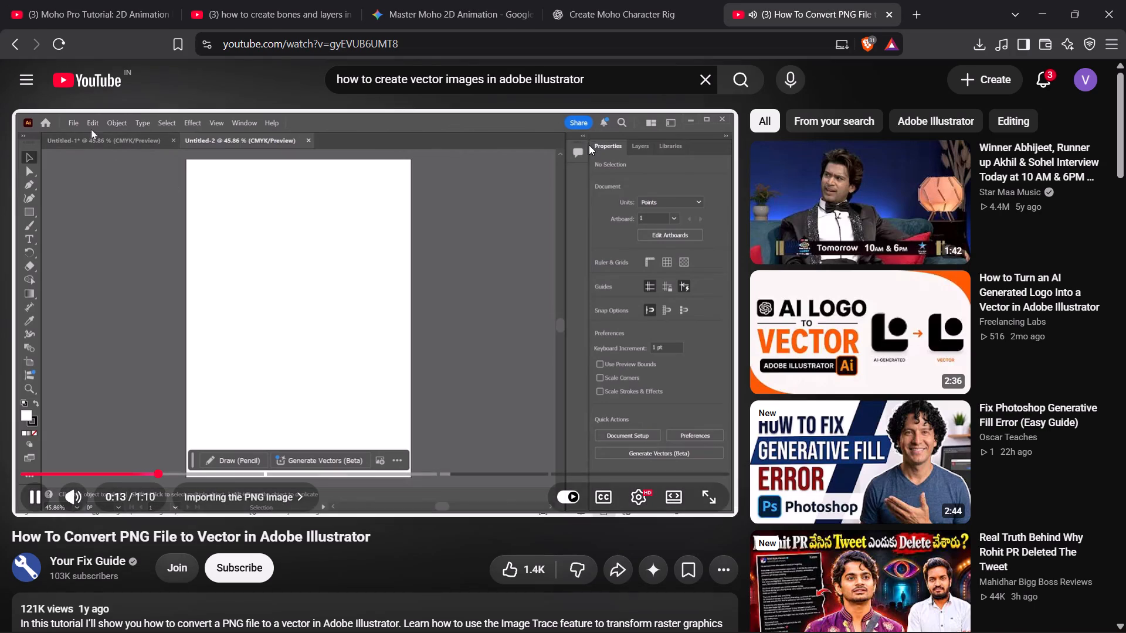
key(Left)
key(Left)
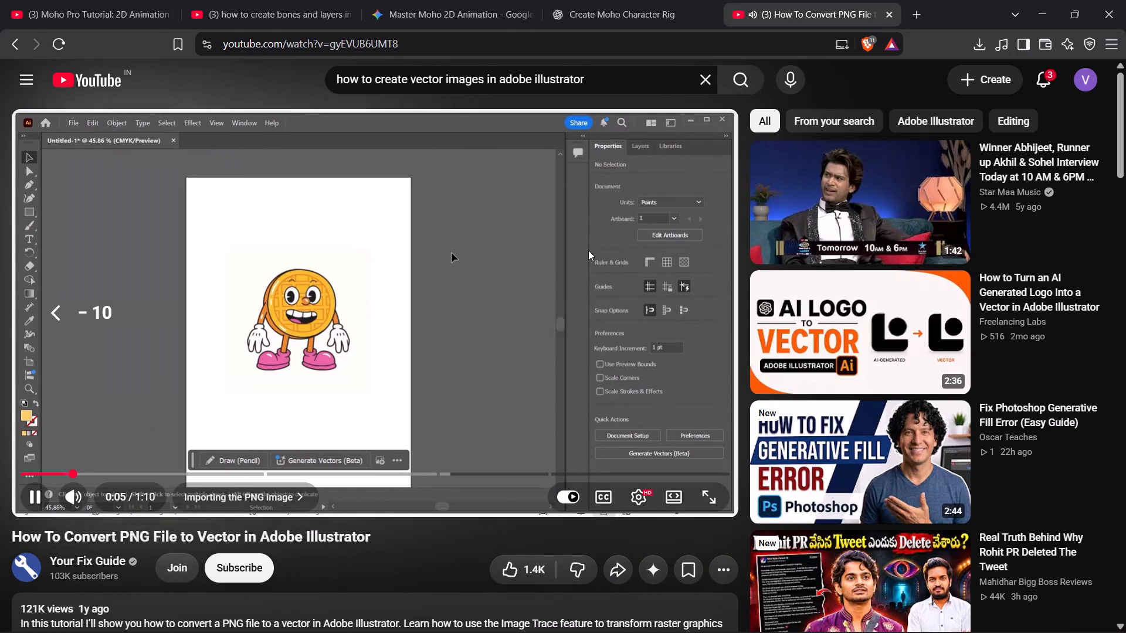
key(alt+Tab)
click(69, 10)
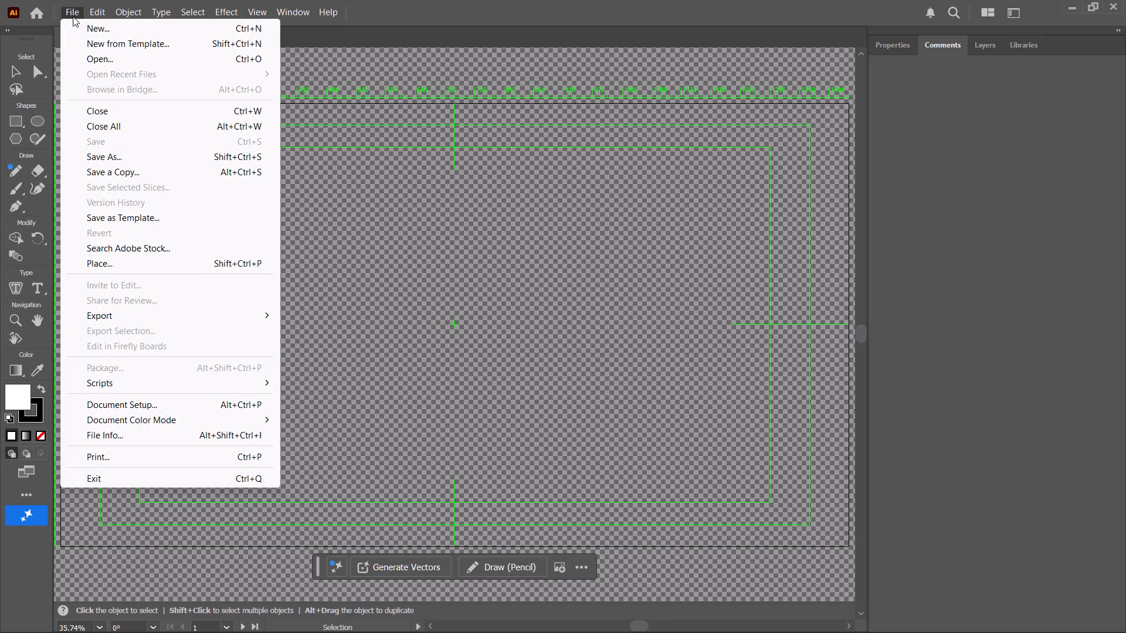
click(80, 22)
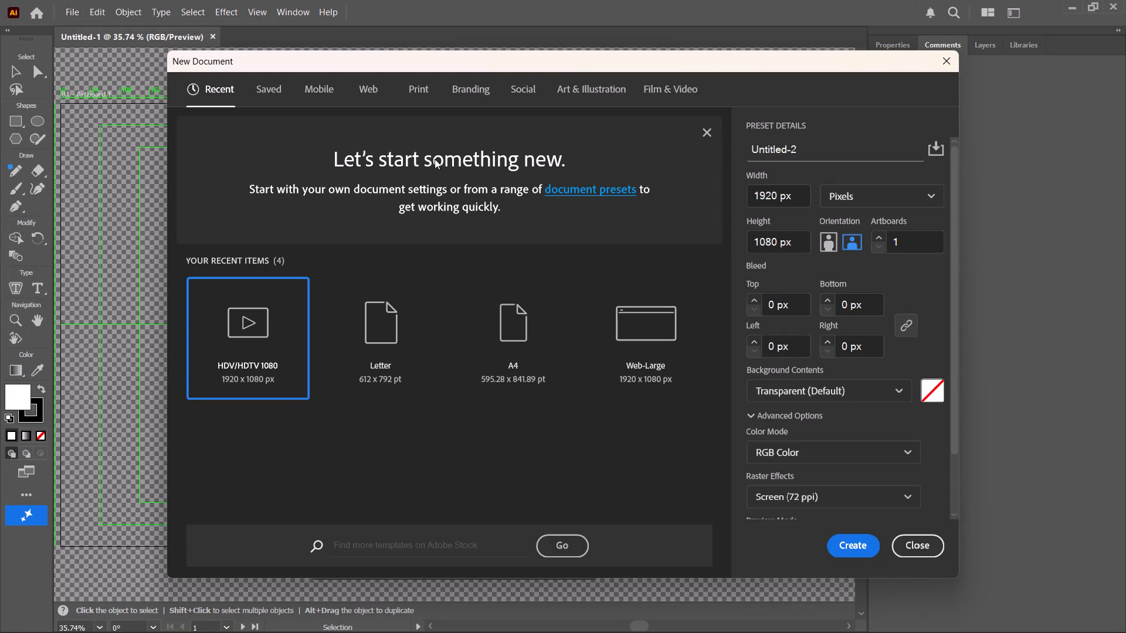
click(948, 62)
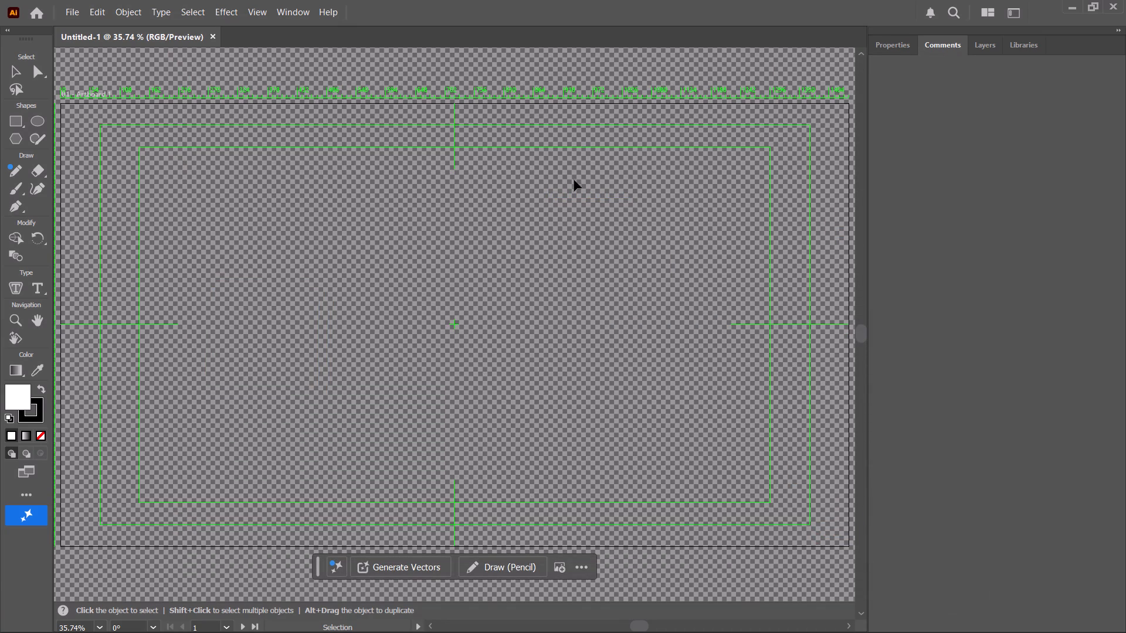
Check the tutorial's part on importing the PNG image, pause the video there and return to Illustrator.
click(68, 8)
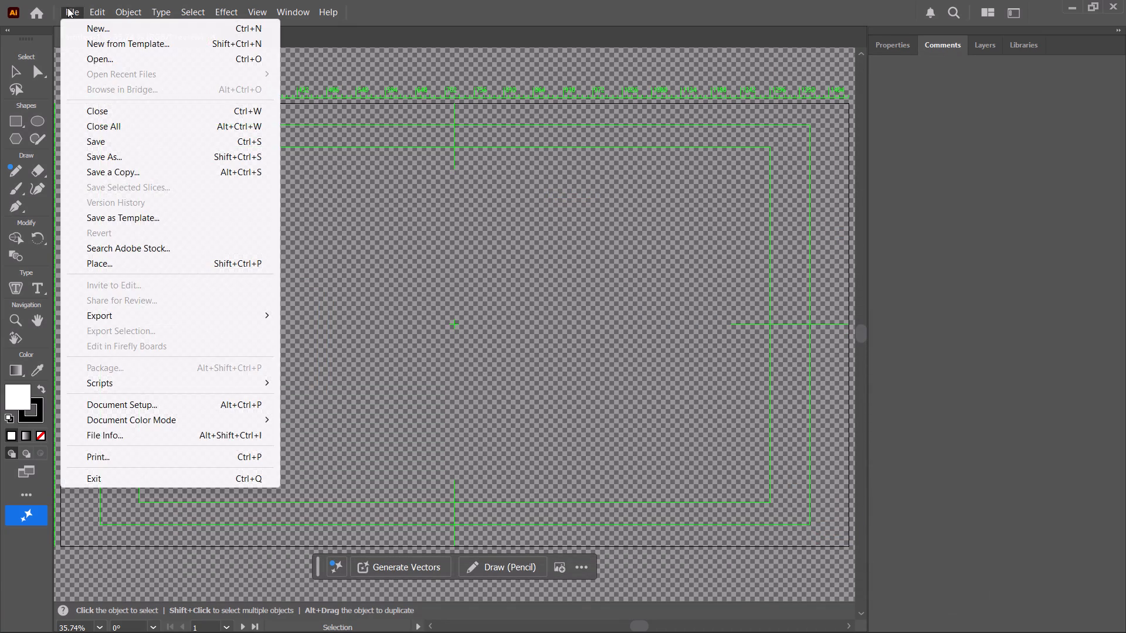
key(alt+Tab)
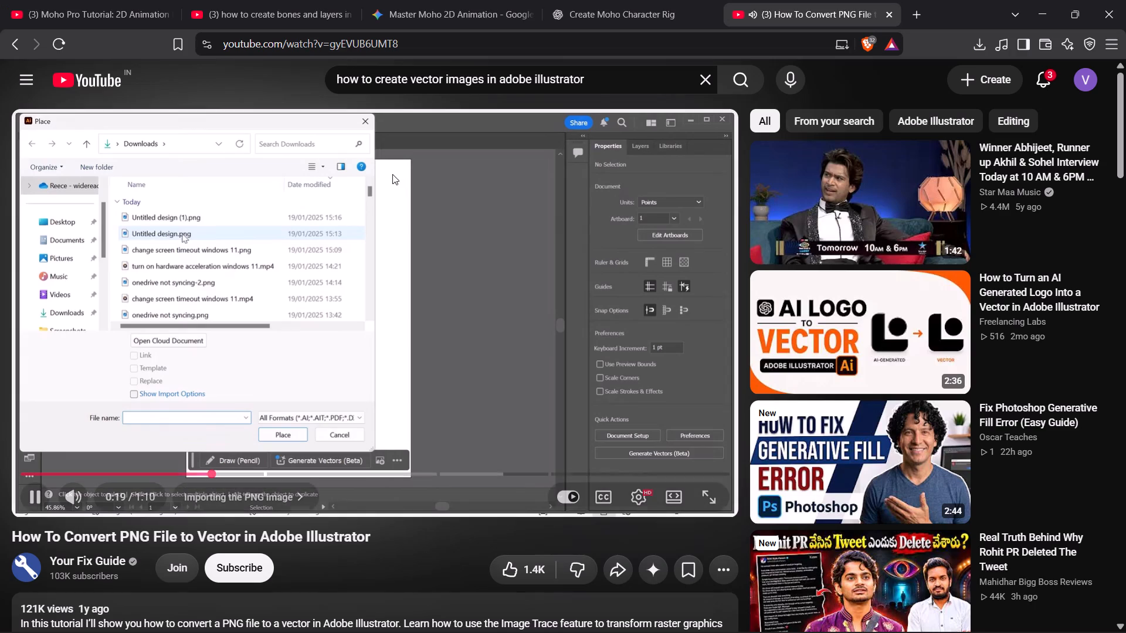
click(402, 190)
key(alt+Tab)
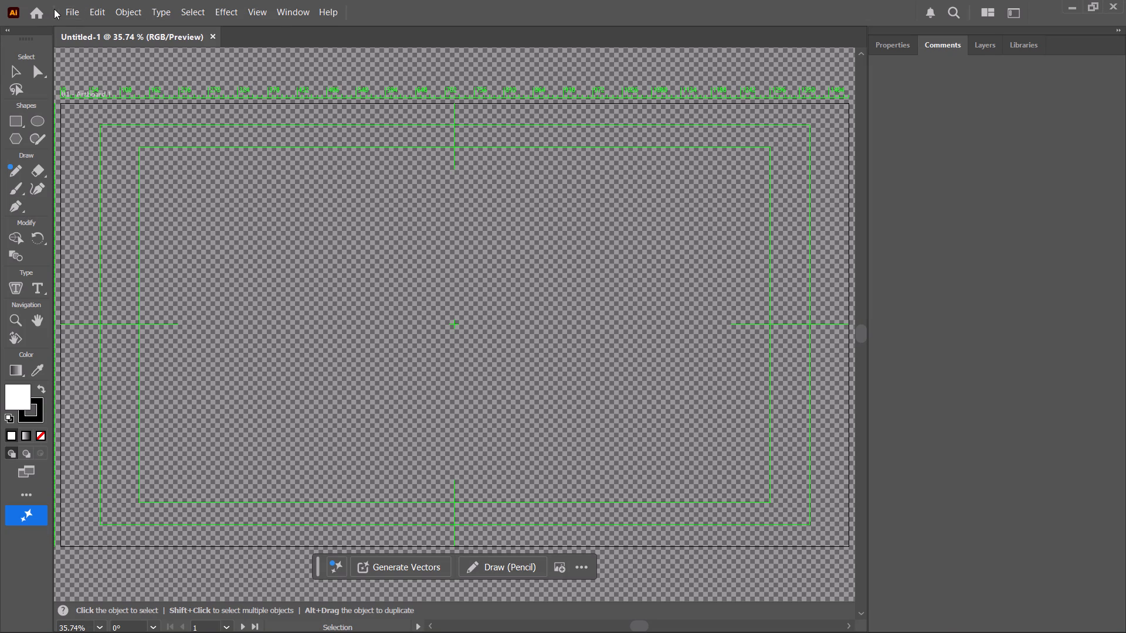
Place the hedgehog image from the raw_pics folder, inside yt content on drive D, on the artboard as a linked file.
click(62, 9)
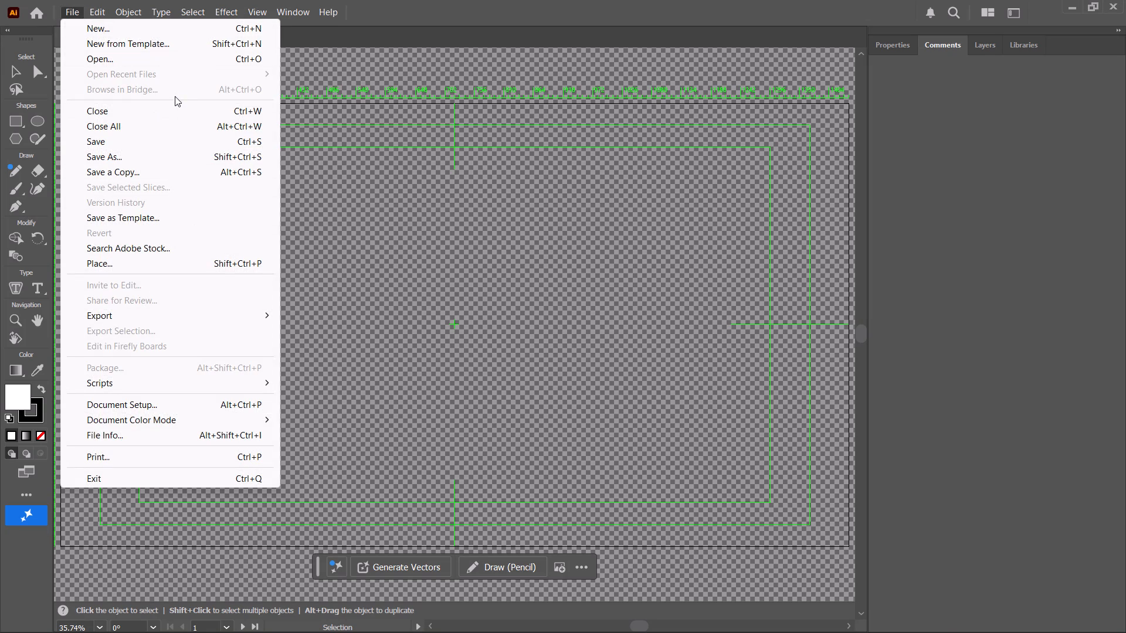
click(128, 258)
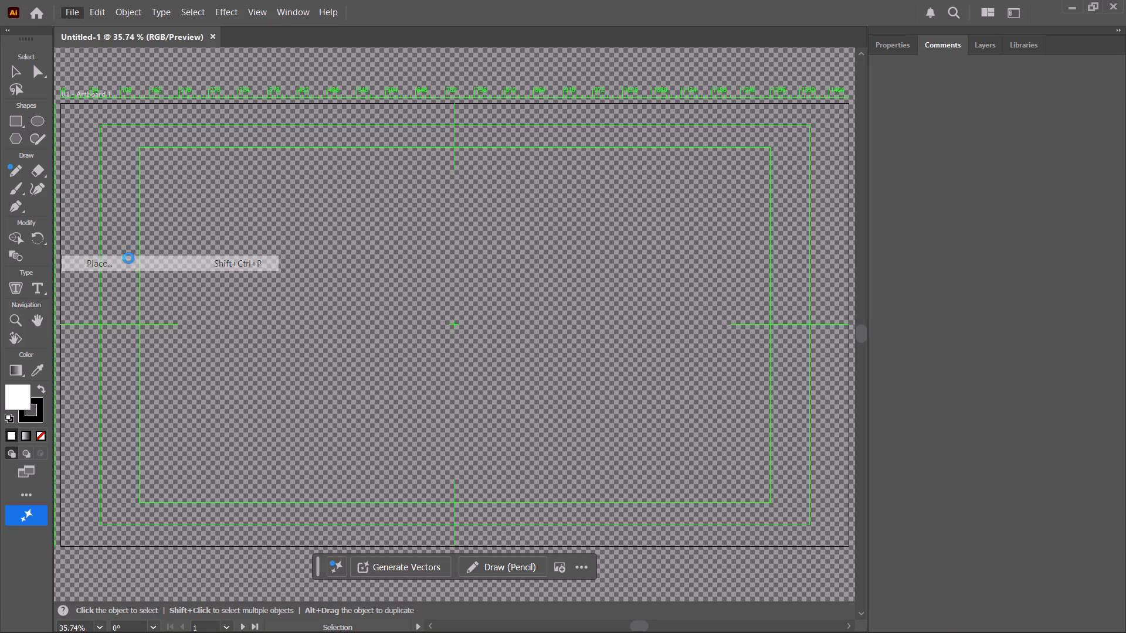
scroll(74, 205, down, 4)
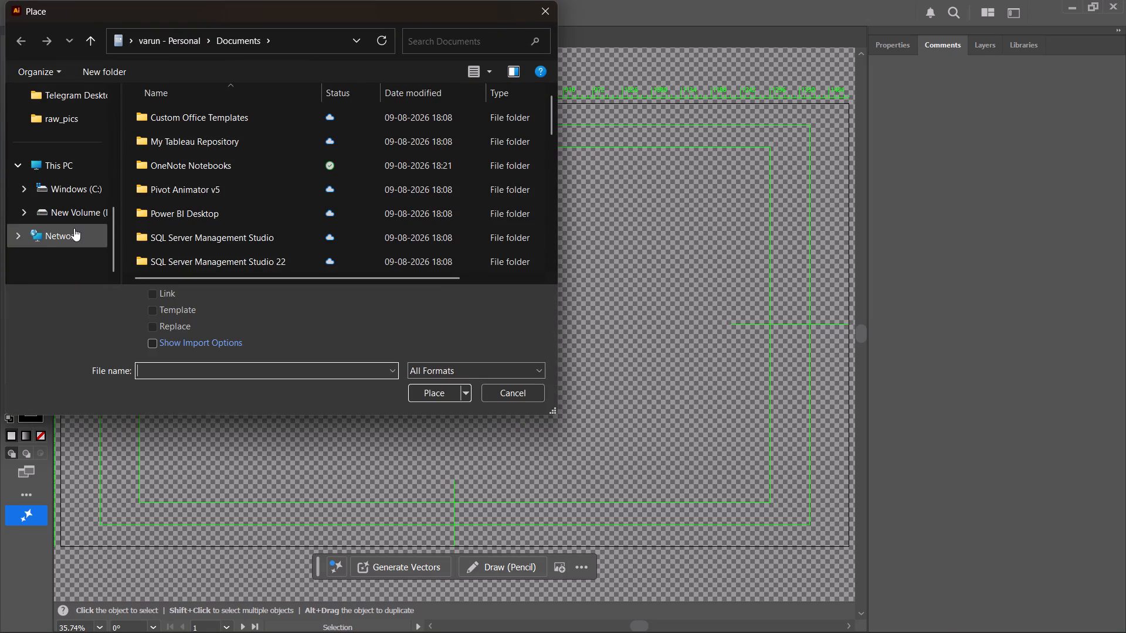
click(77, 207)
scroll(164, 180, down, 10)
double_click(199, 261)
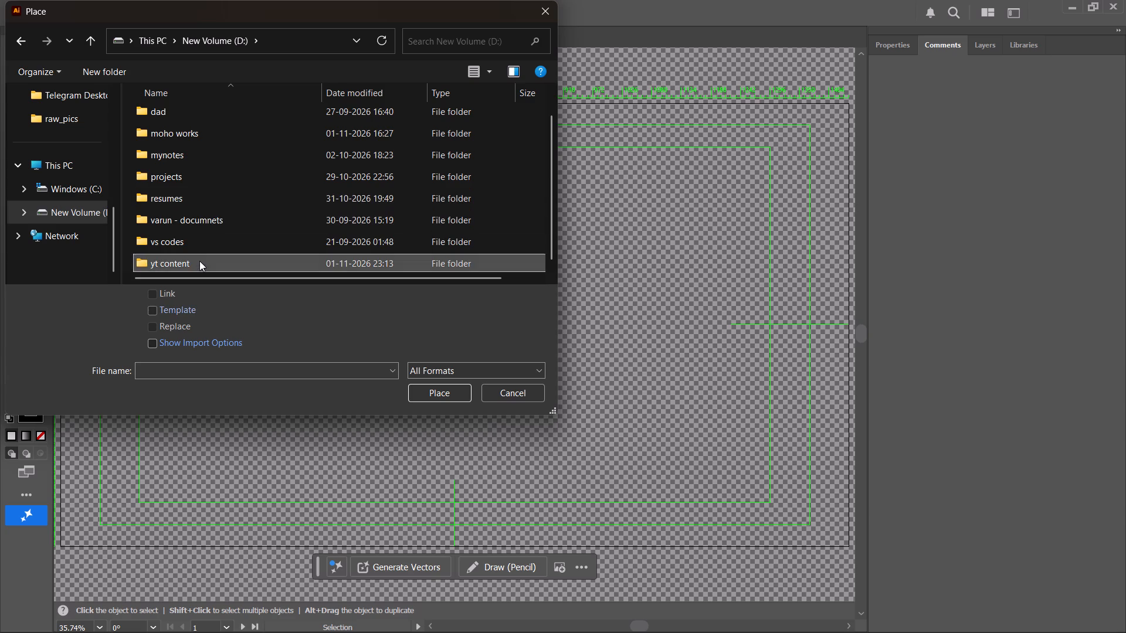
double_click(168, 118)
click(167, 138)
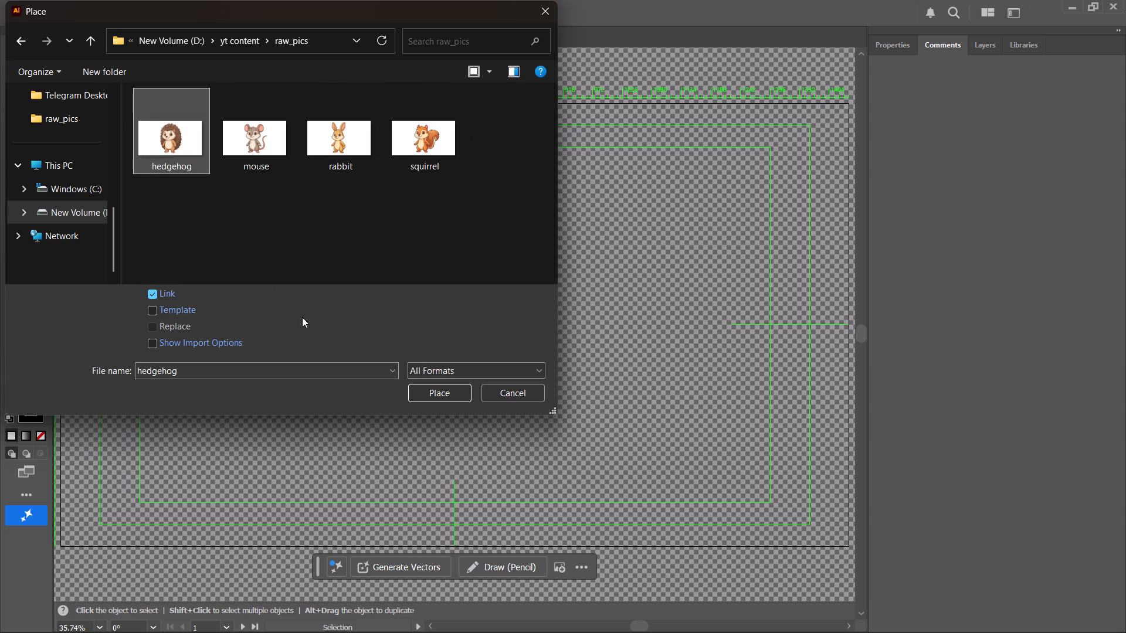
click(447, 393)
click(367, 283)
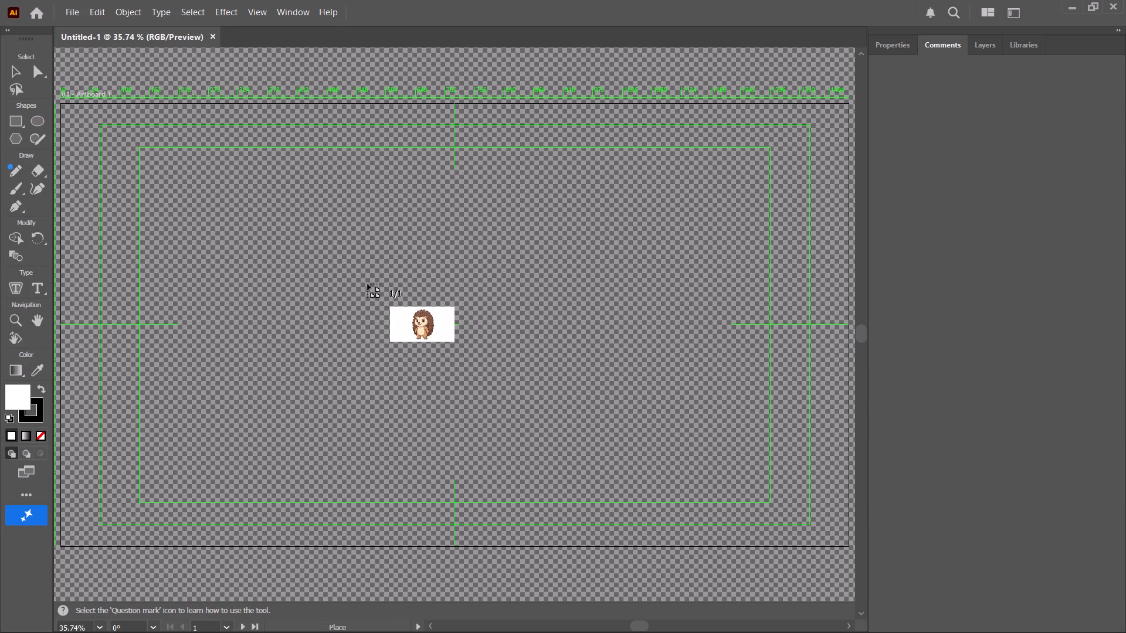
Move the placed hedgehog image to about the centre of the artboard and close the Concept to Vector suggestion.
drag(519, 367, 347, 236)
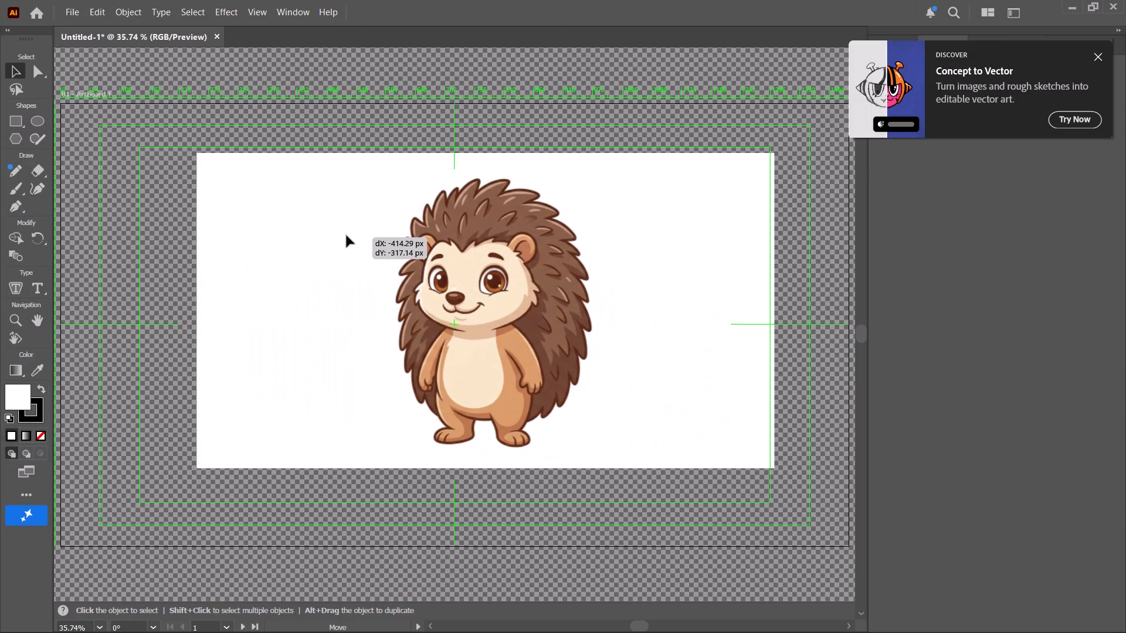
drag(347, 236, 338, 243)
scroll(443, 296, up, 2)
scroll(443, 296, down, 1)
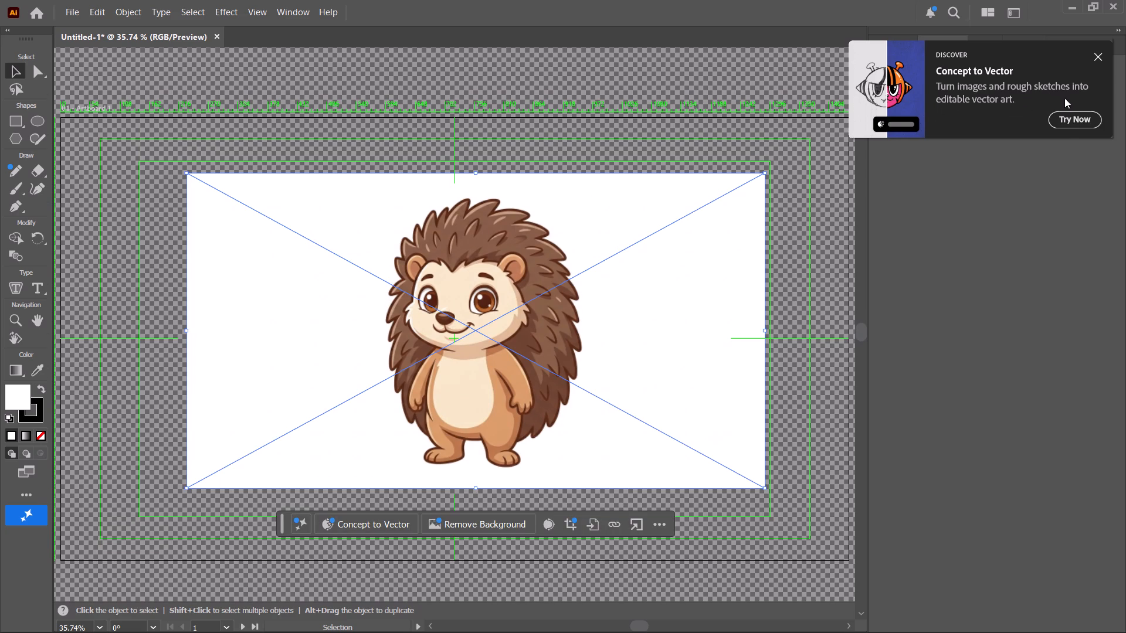
click(1062, 118)
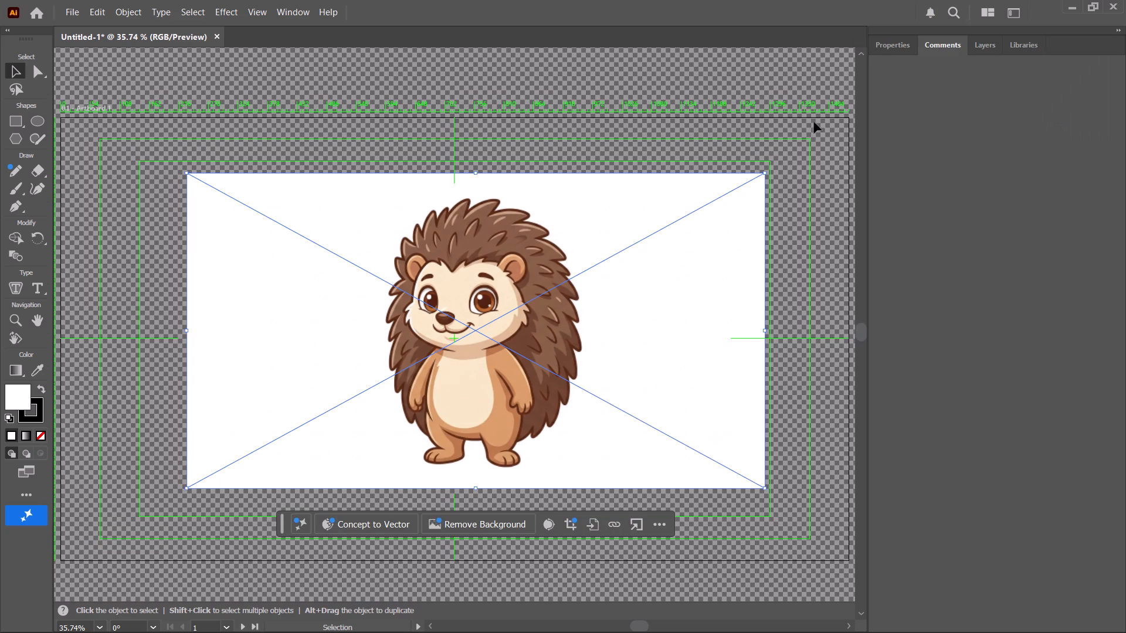
click(433, 311)
drag(431, 310, 419, 301)
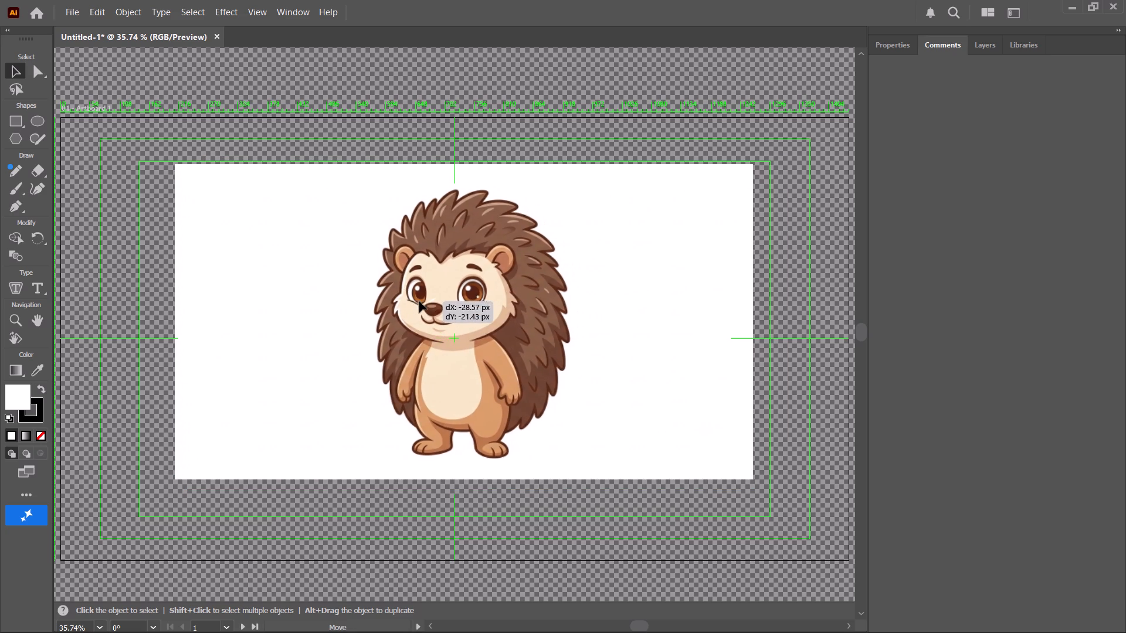
drag(419, 301, 418, 311)
Watch the tutorial's "Tracing the image" part, replaying how Image Trace is opened, and return to Illustrator with the video paused.
key(alt+Tab)
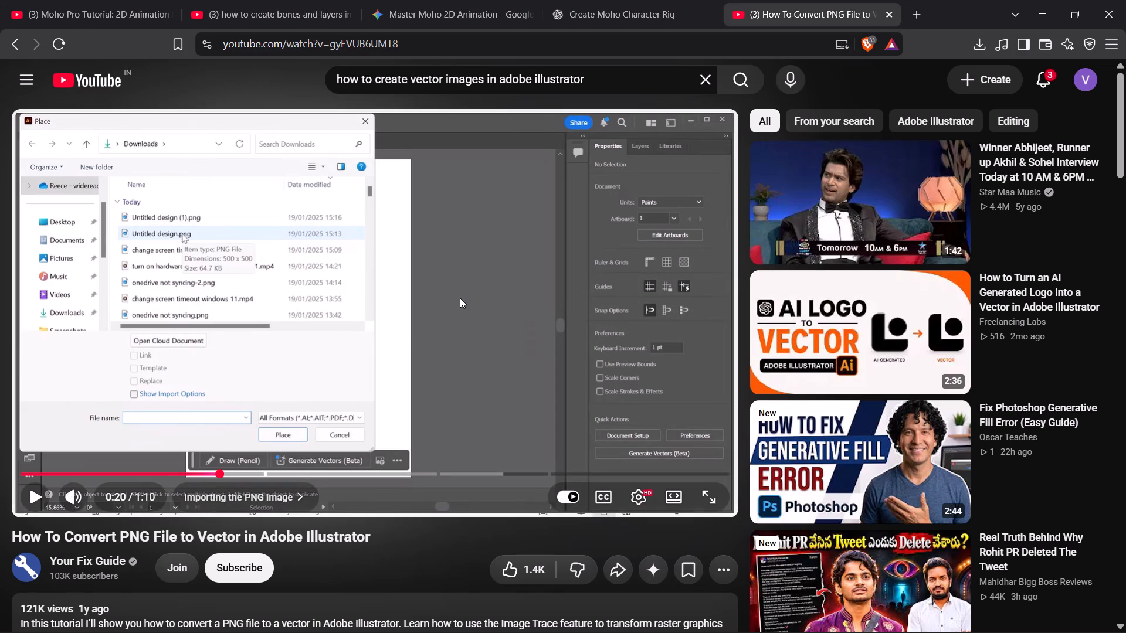
click(460, 298)
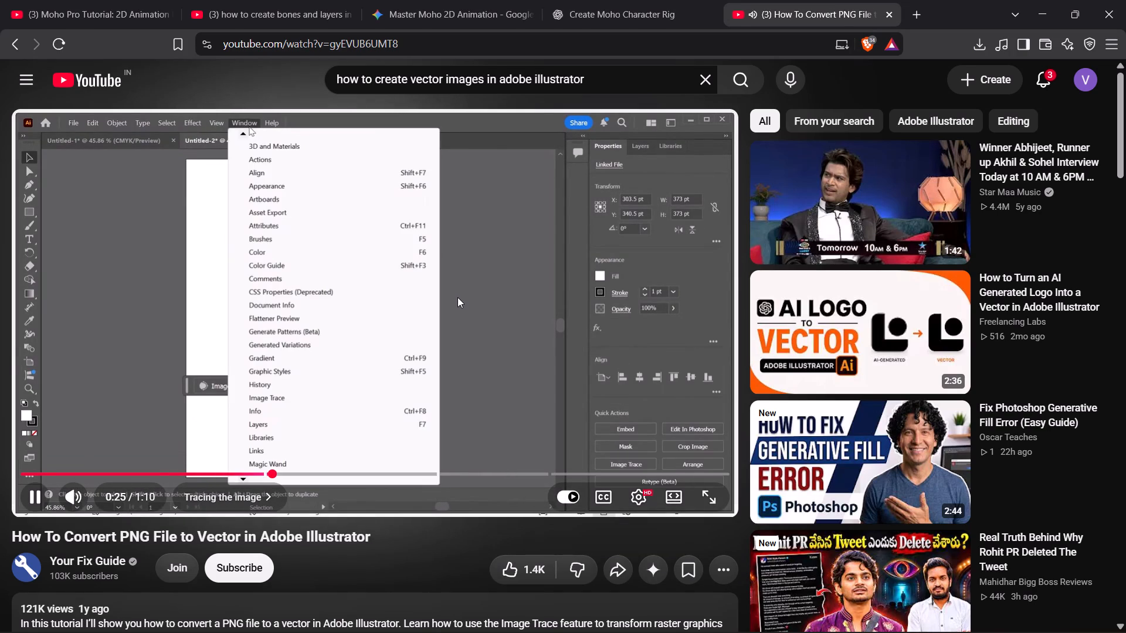
click(456, 300)
key(alt+Tab)
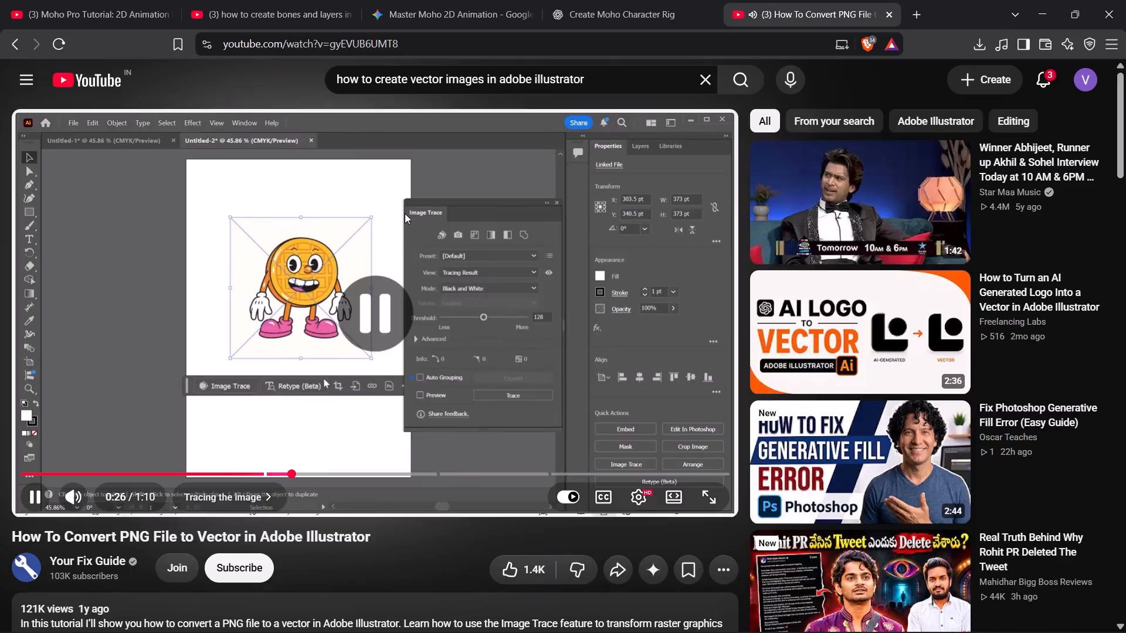
click(284, 11)
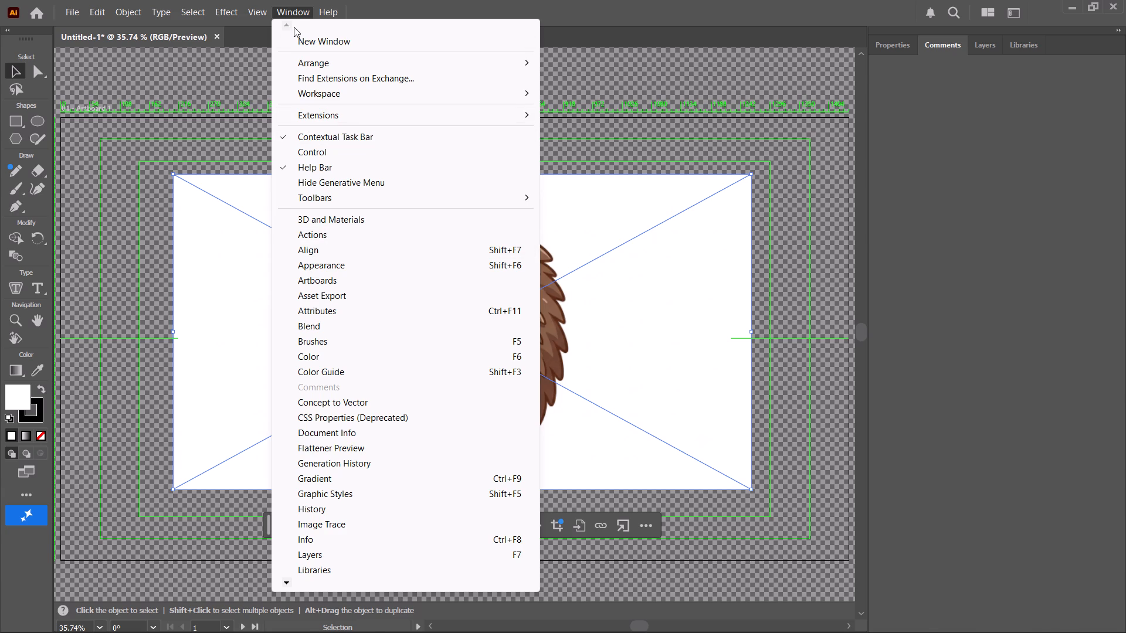
key(alt+Tab)
click(353, 166)
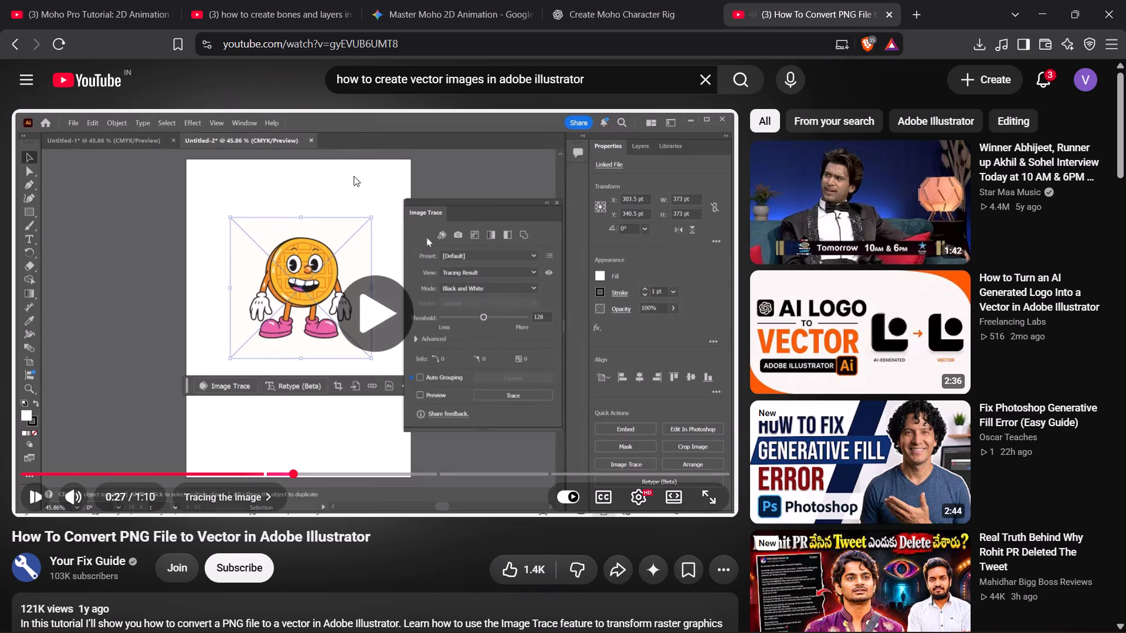
key(Left)
key(Left)
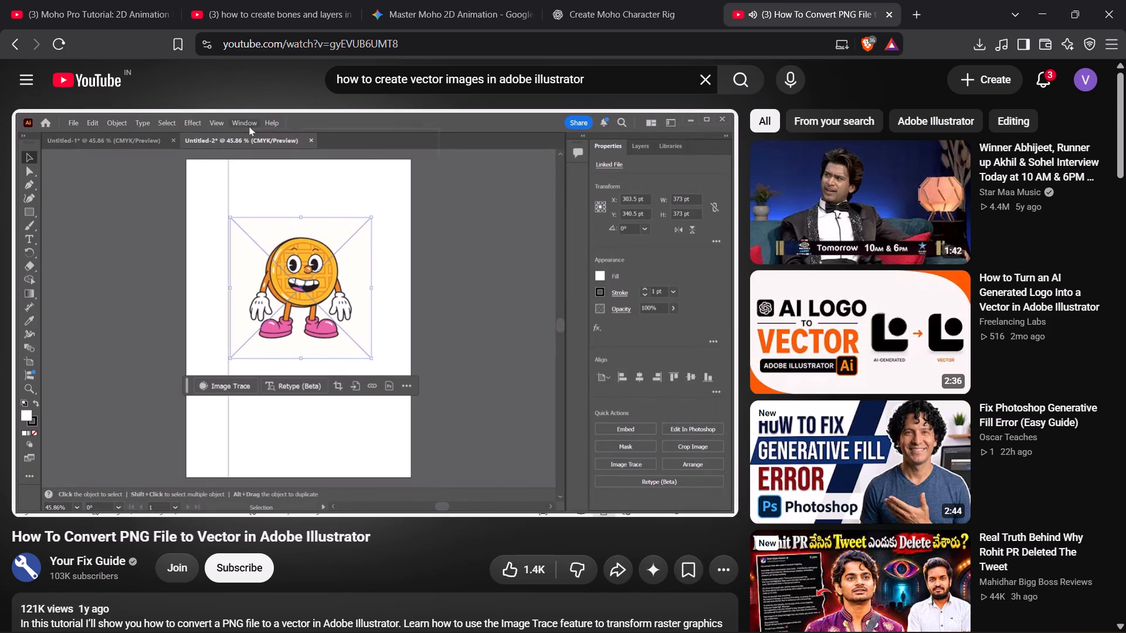
click(504, 190)
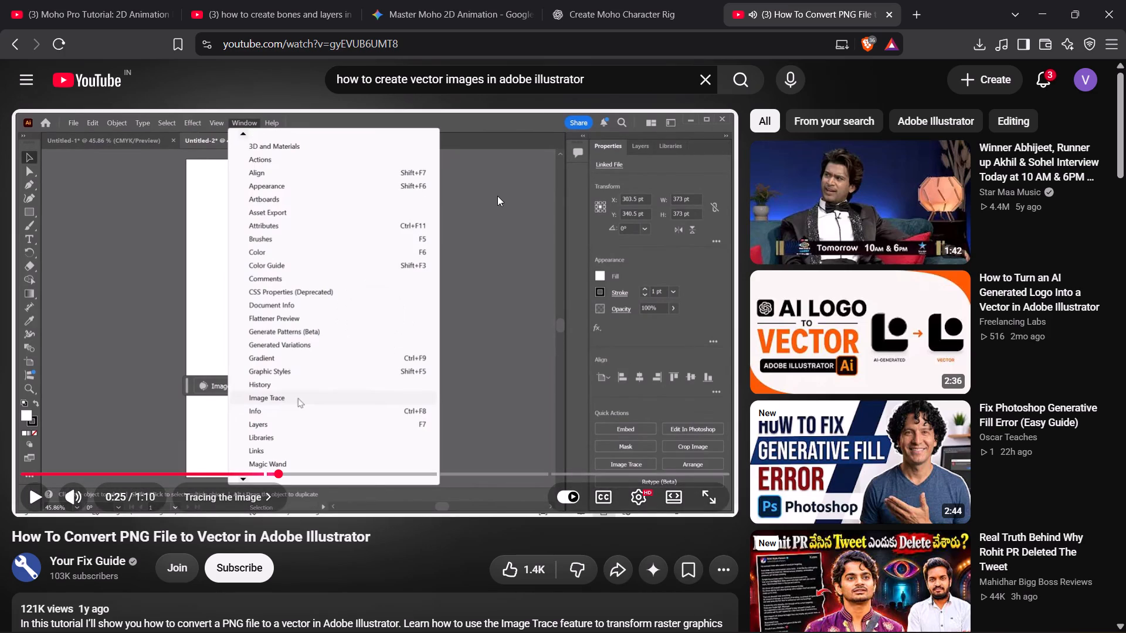
key(alt+Tab)
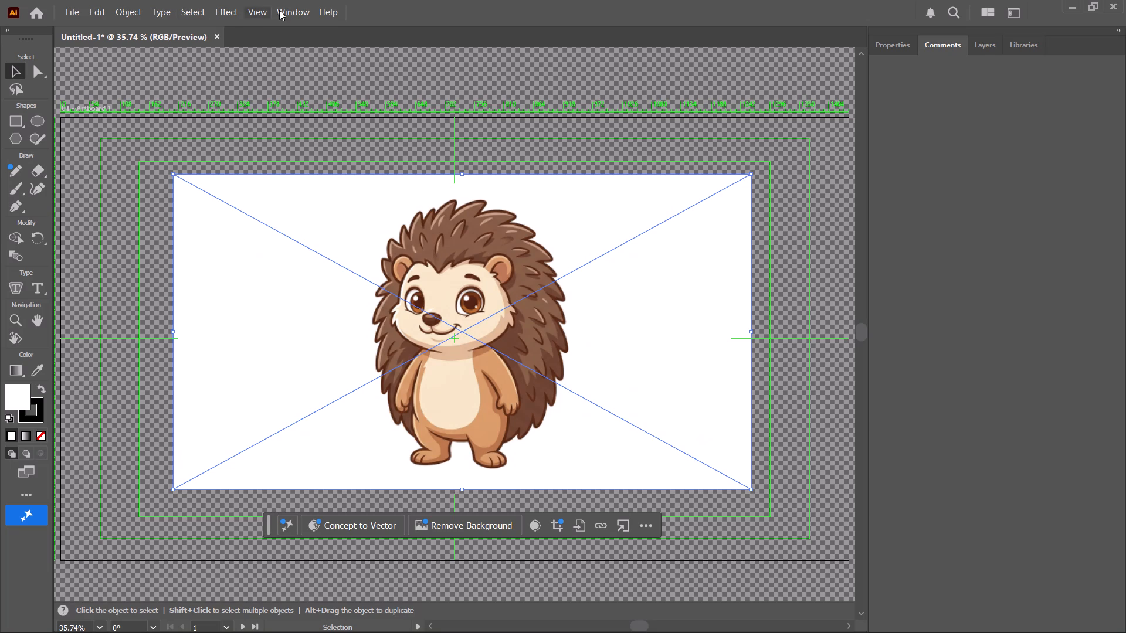
Trace the placed hedgehog image using Image Trace with the mode set to Color.
click(294, 9)
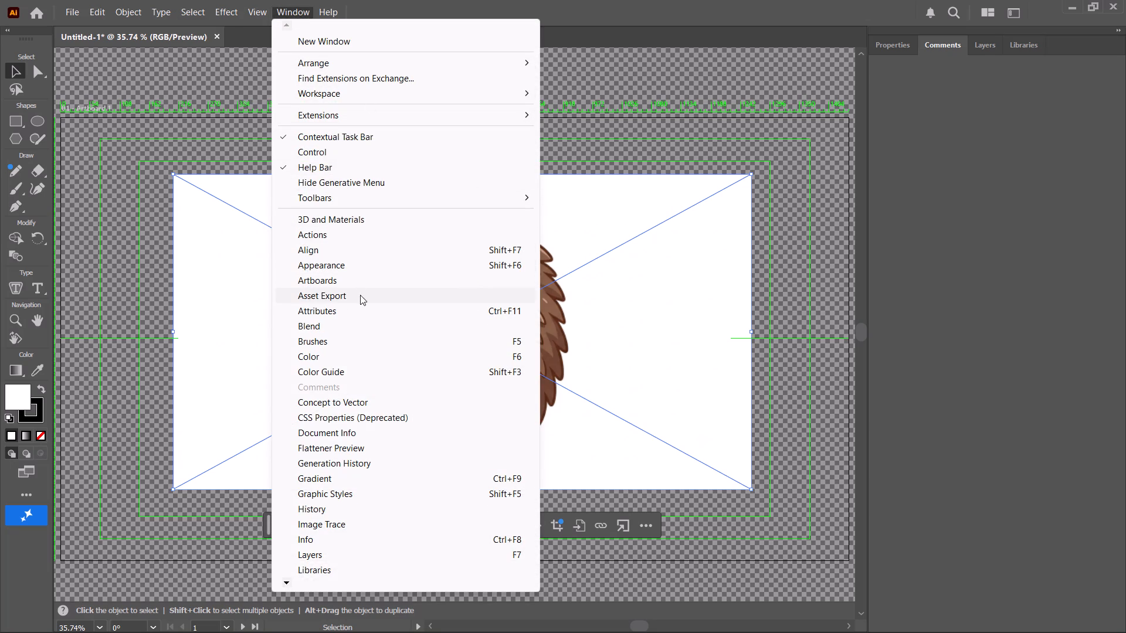
scroll(354, 339, down, 7)
scroll(408, 465, down, 4)
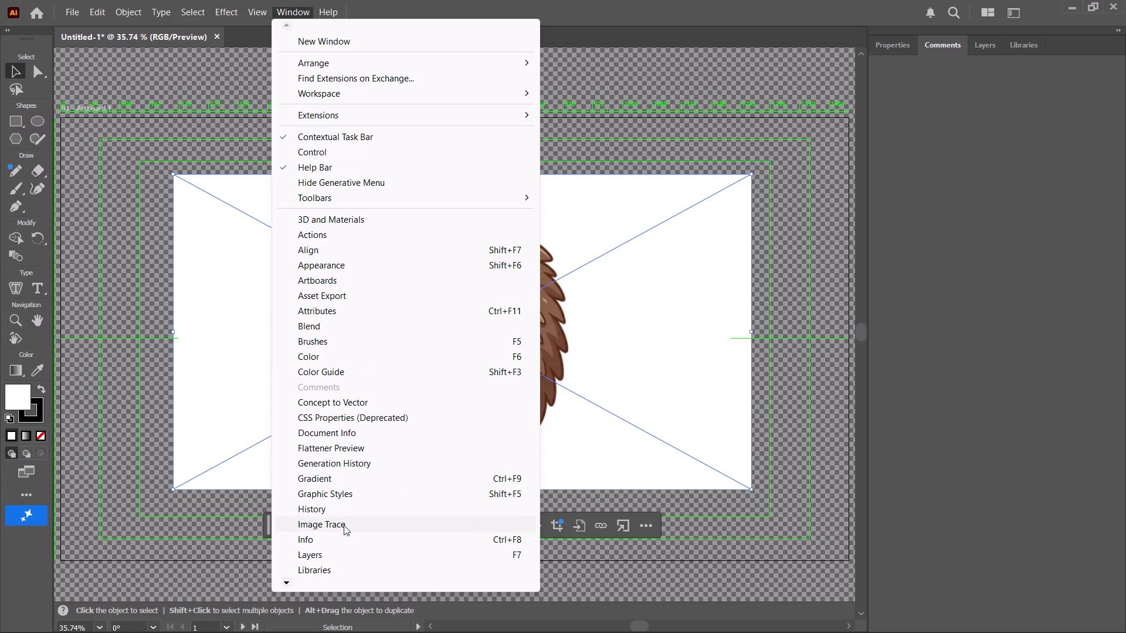
click(344, 525)
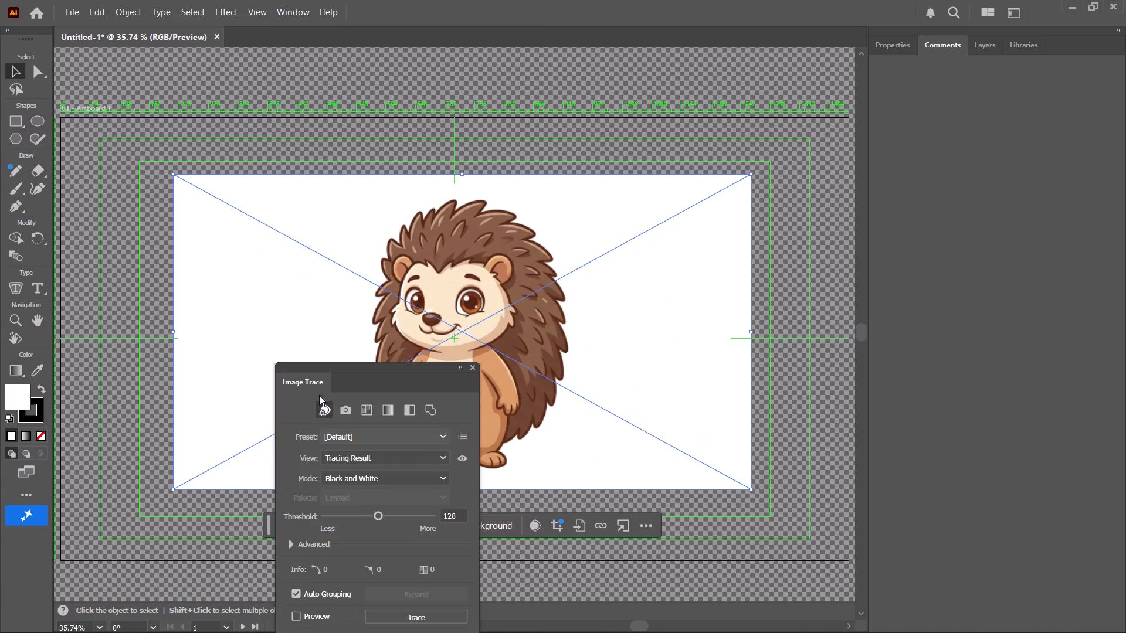
key(alt+Tab)
click(312, 349)
key(alt+Tab)
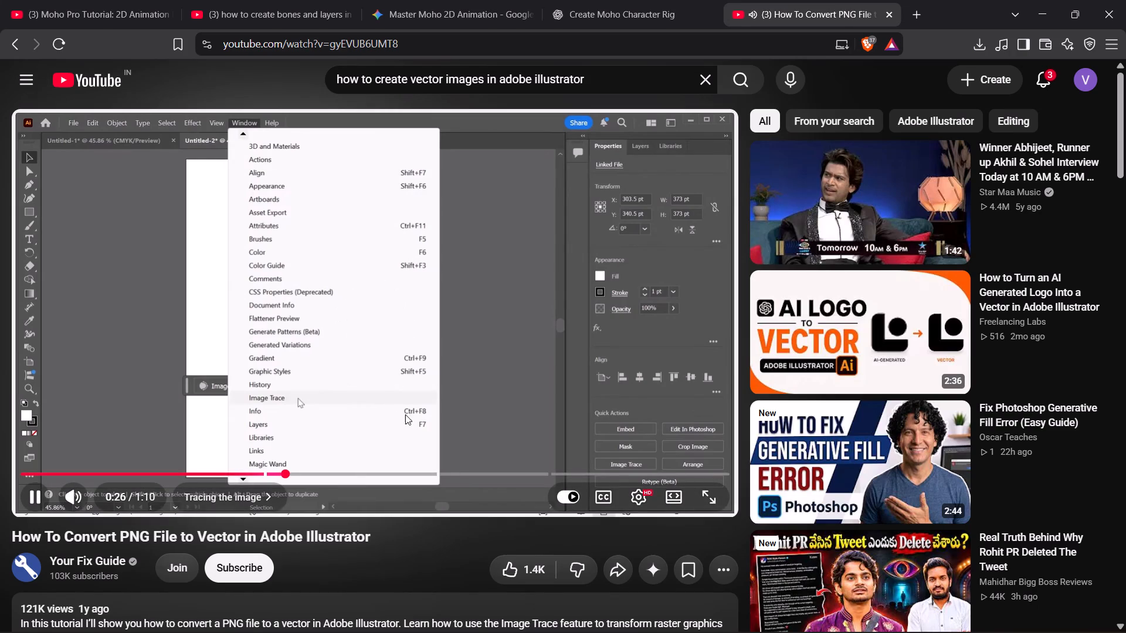
drag(358, 366, 511, 183)
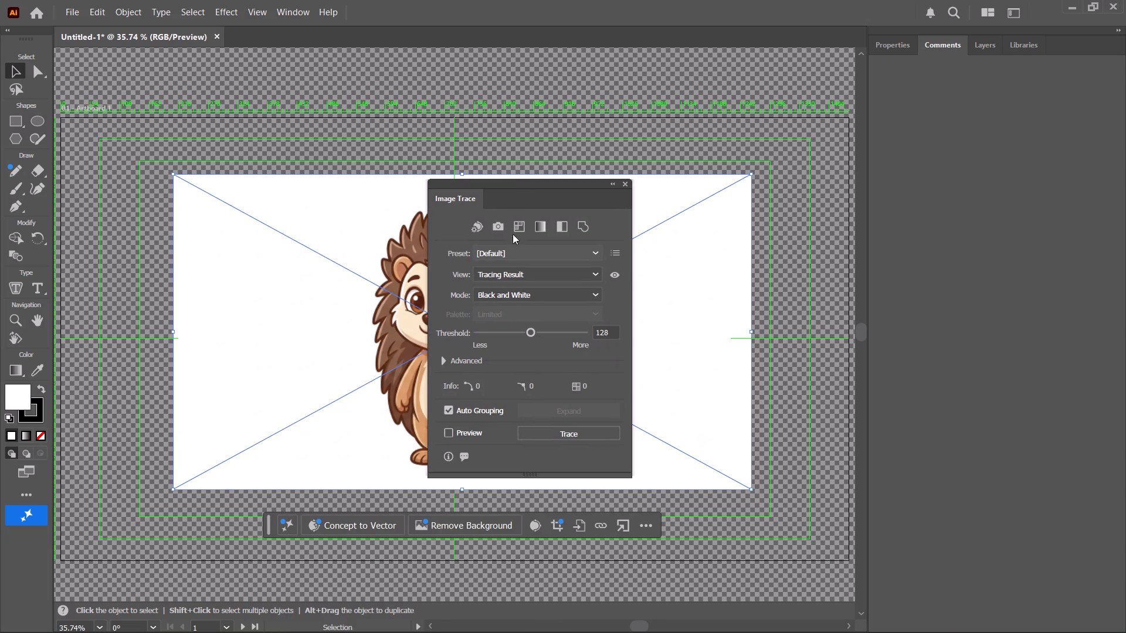
click(540, 294)
click(522, 307)
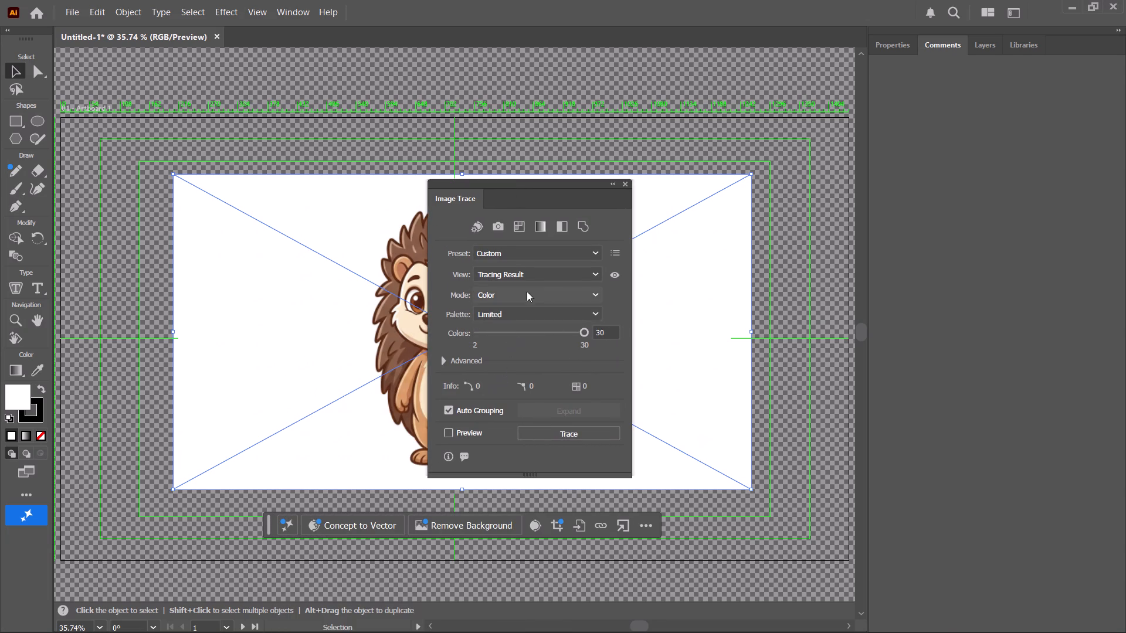
click(557, 435)
Watch how the tutorial expands the traced image, replaying that part, pause it and return to Illustrator.
key(alt+Tab)
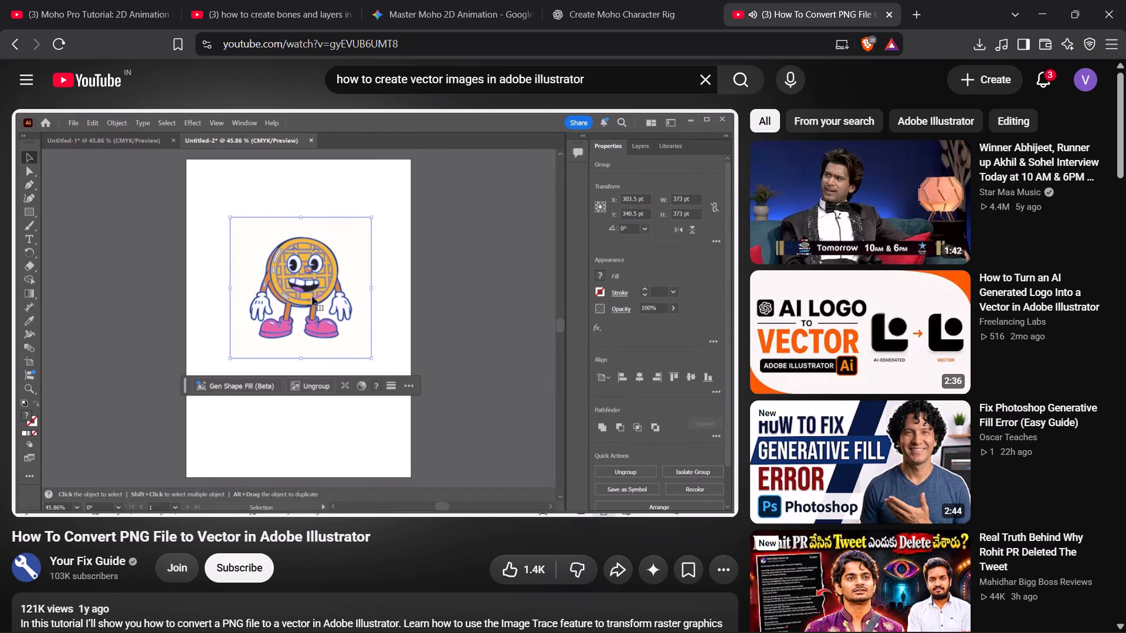
click(406, 341)
key(alt+Tab)
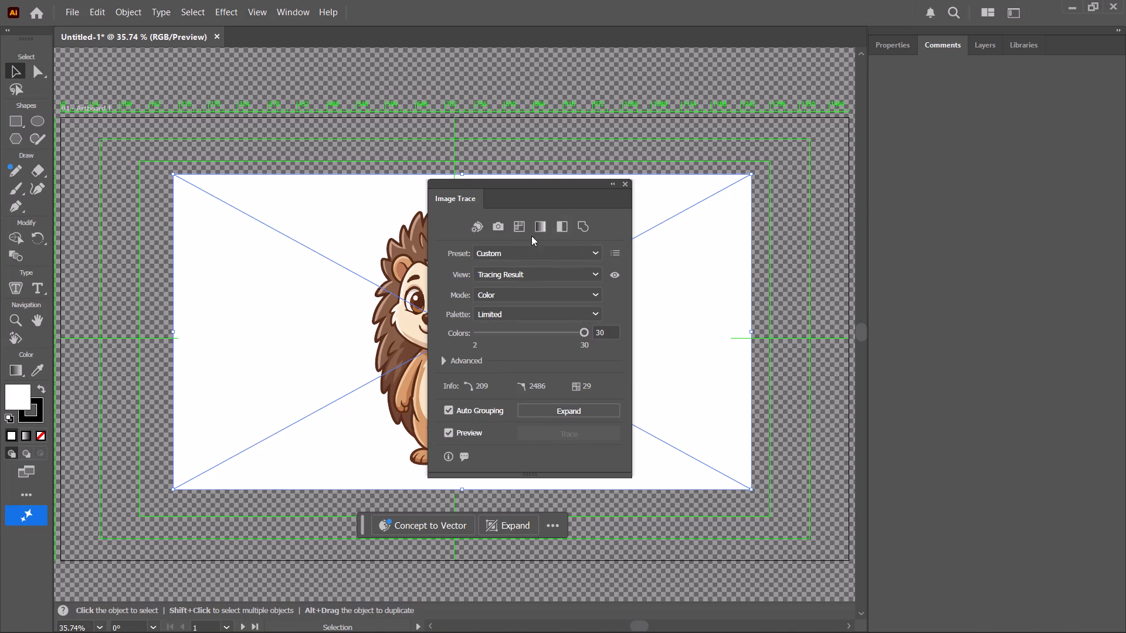
key(alt+Tab)
click(470, 255)
key(Left)
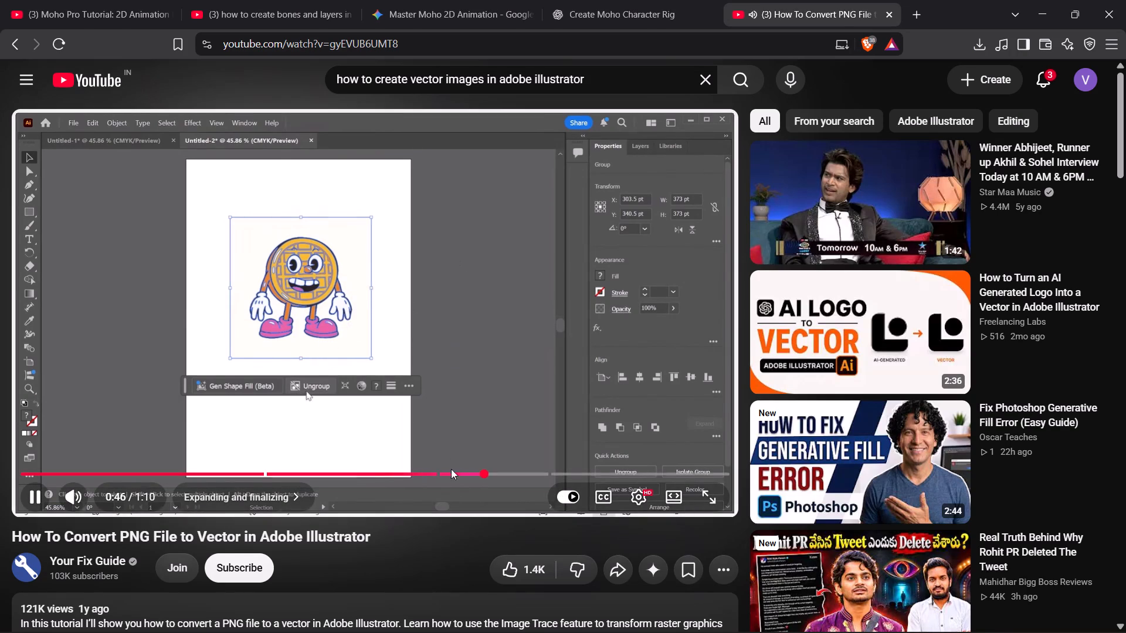
key(Left)
click(270, 271)
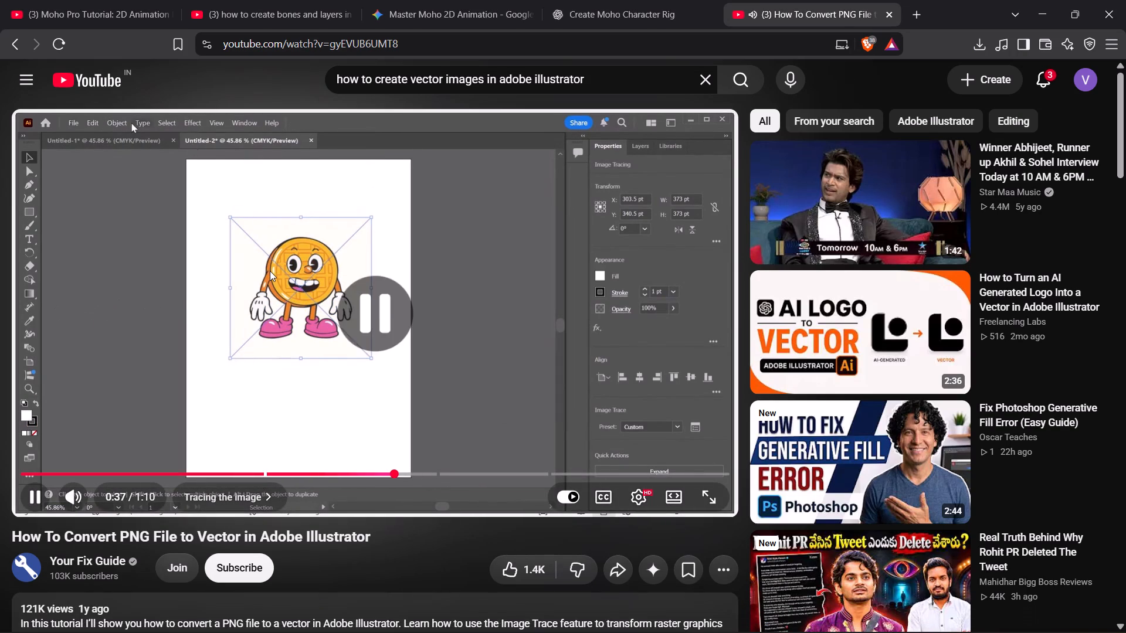
click(240, 258)
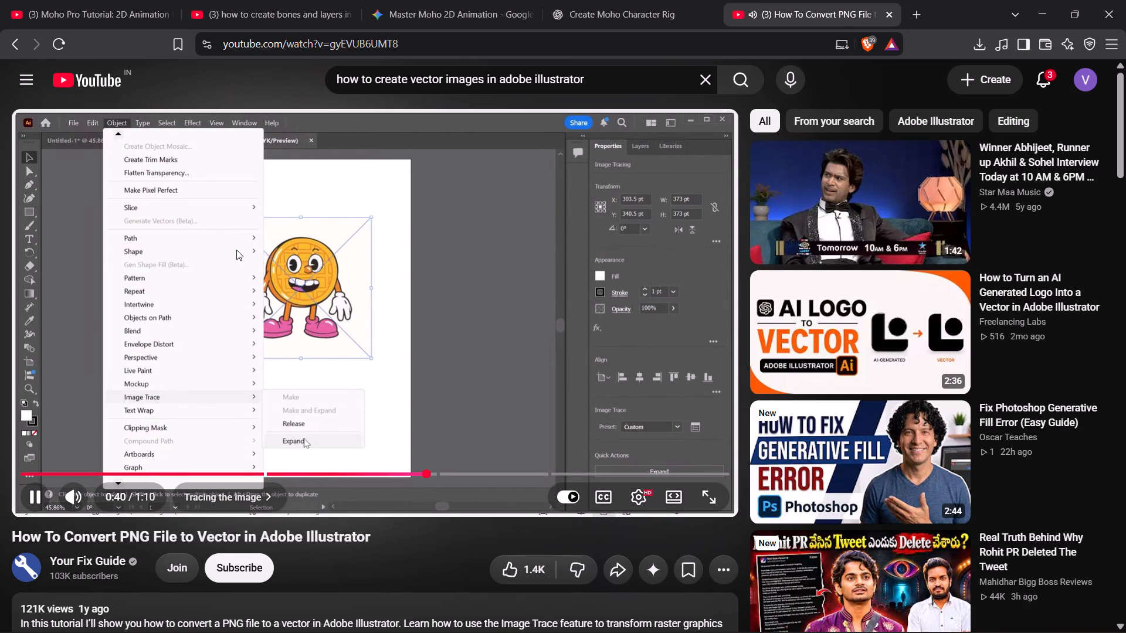
click(236, 250)
key(alt+Tab)
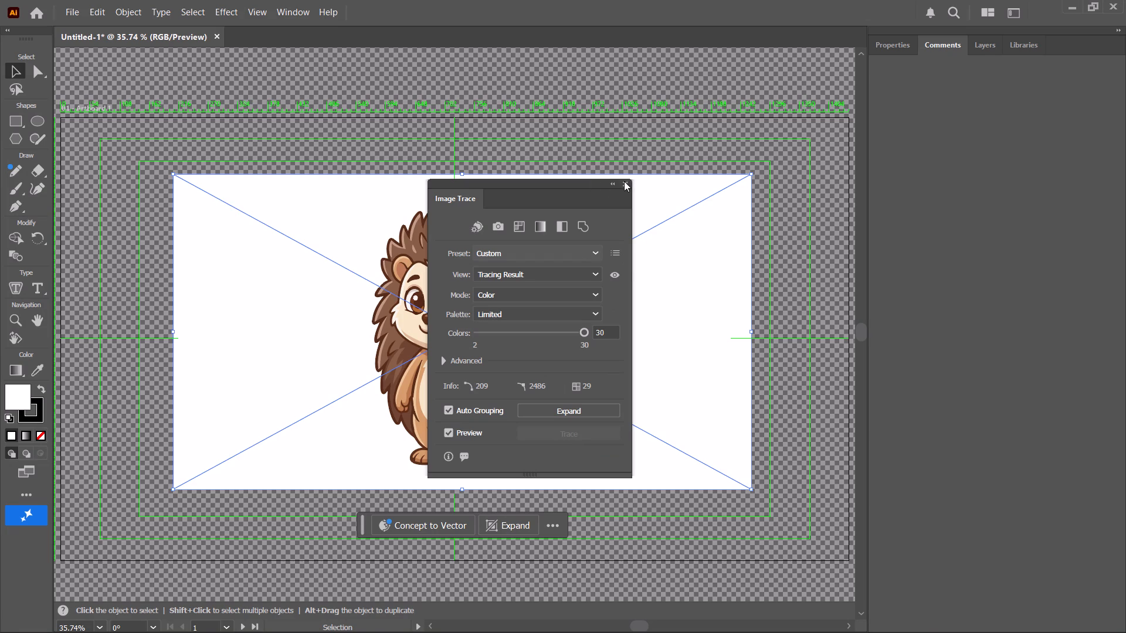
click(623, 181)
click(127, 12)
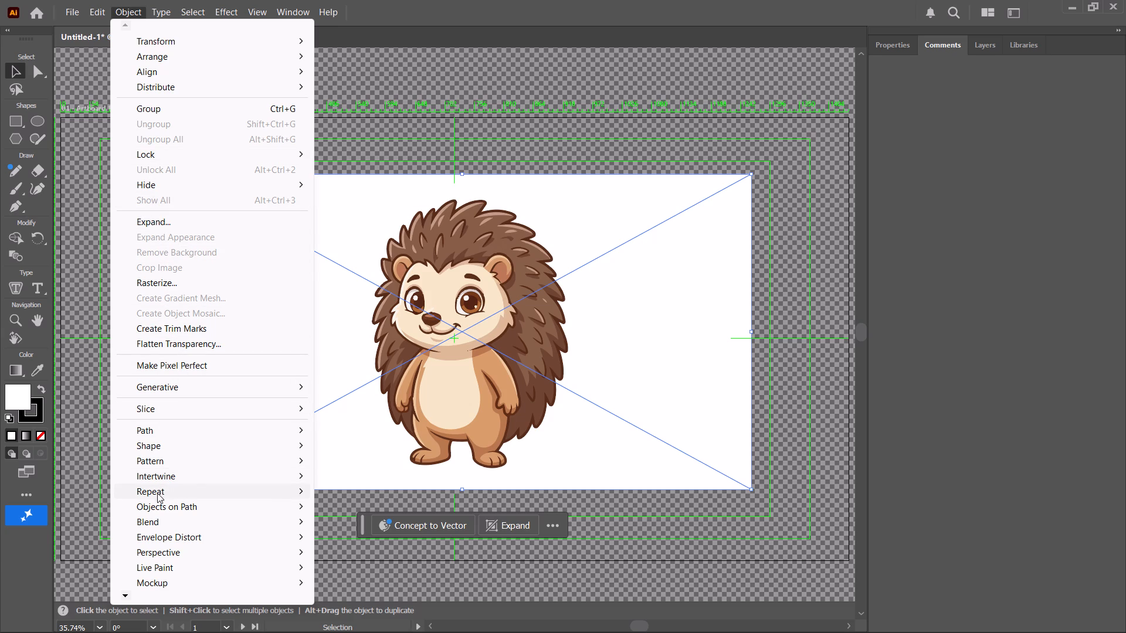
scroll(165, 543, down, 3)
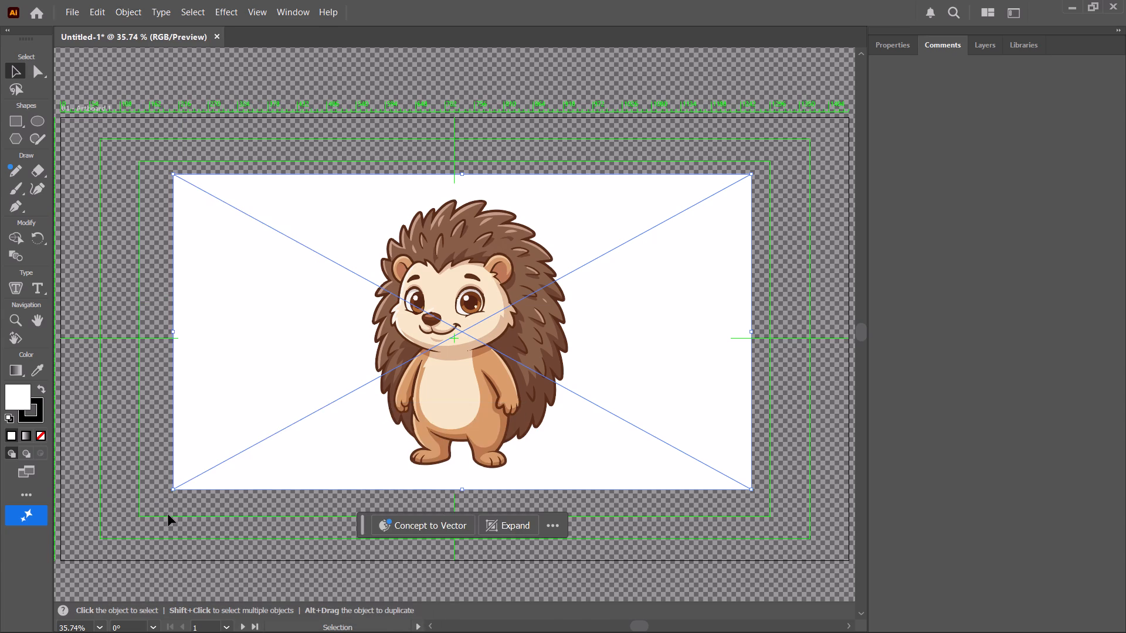
Replay the tutorial's moment showing where the Image Trace Expand command is found, and return to Illustrator.
key(alt+Tab)
click(223, 384)
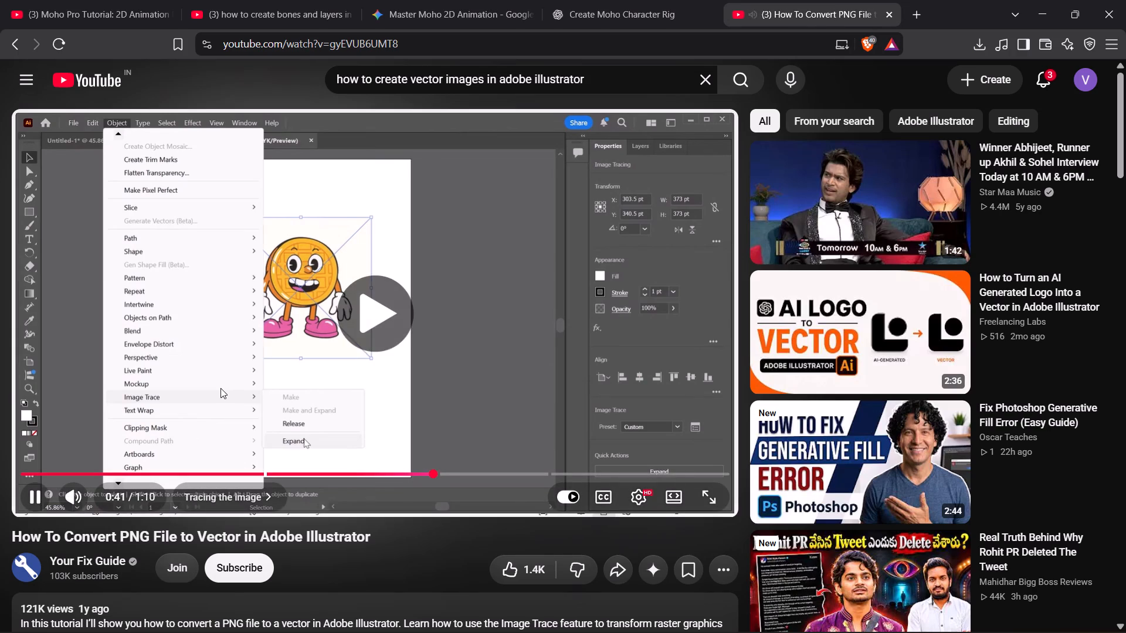
key(Left)
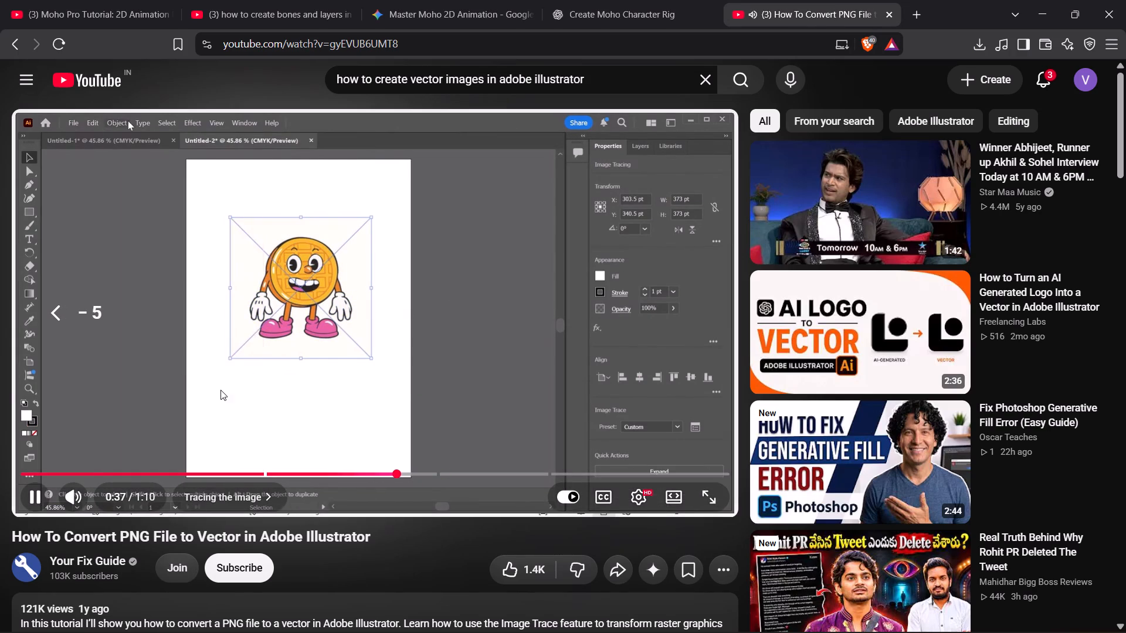
click(220, 390)
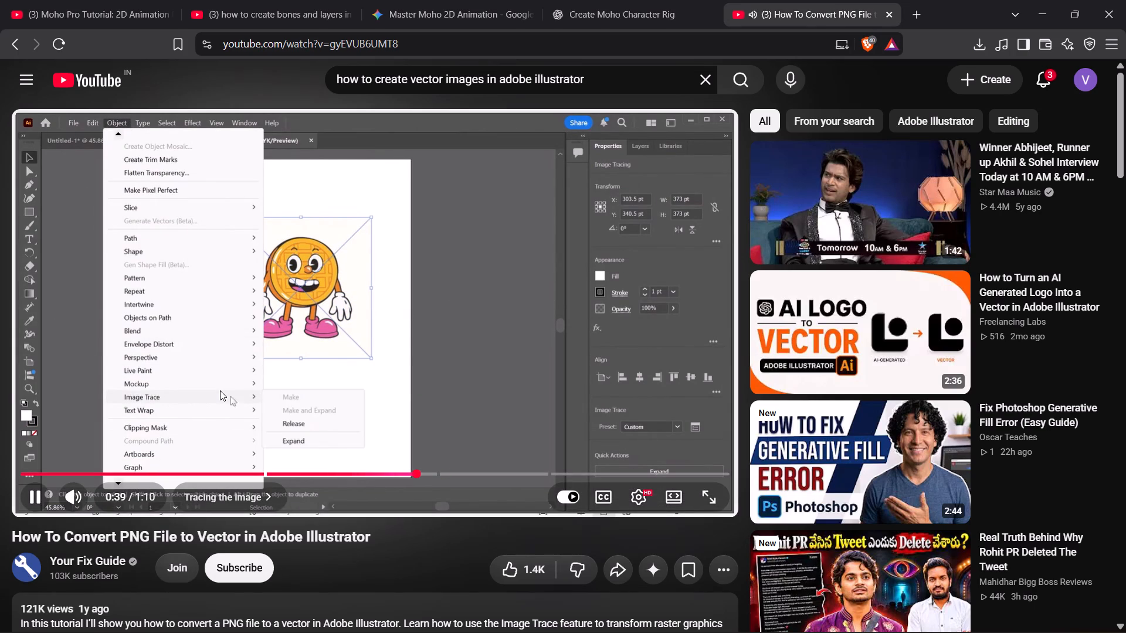
key(alt+Tab)
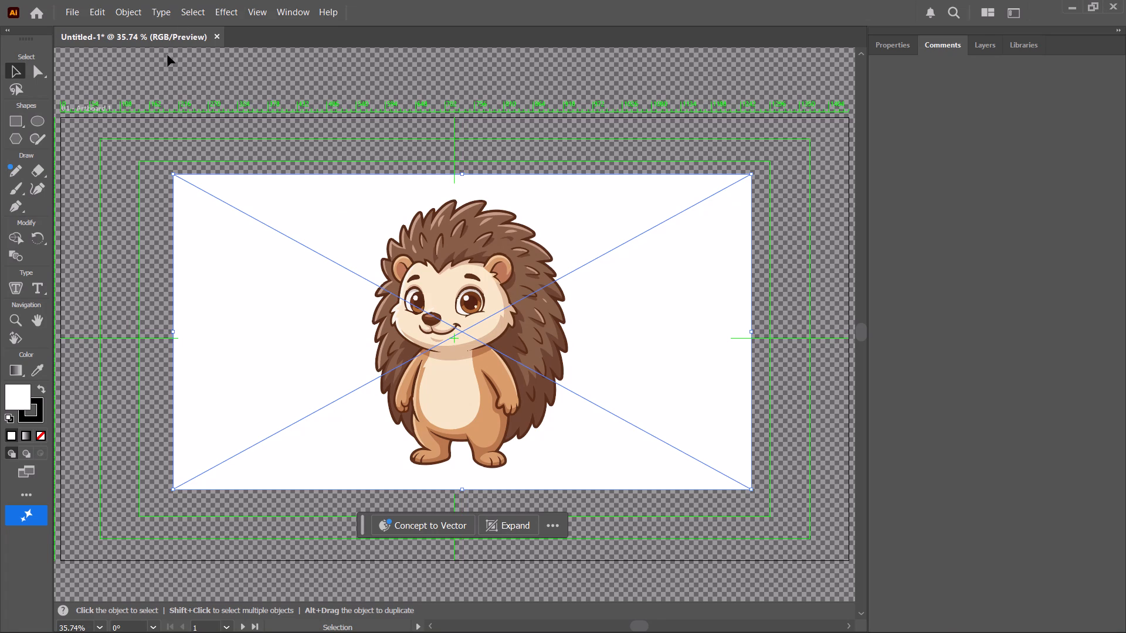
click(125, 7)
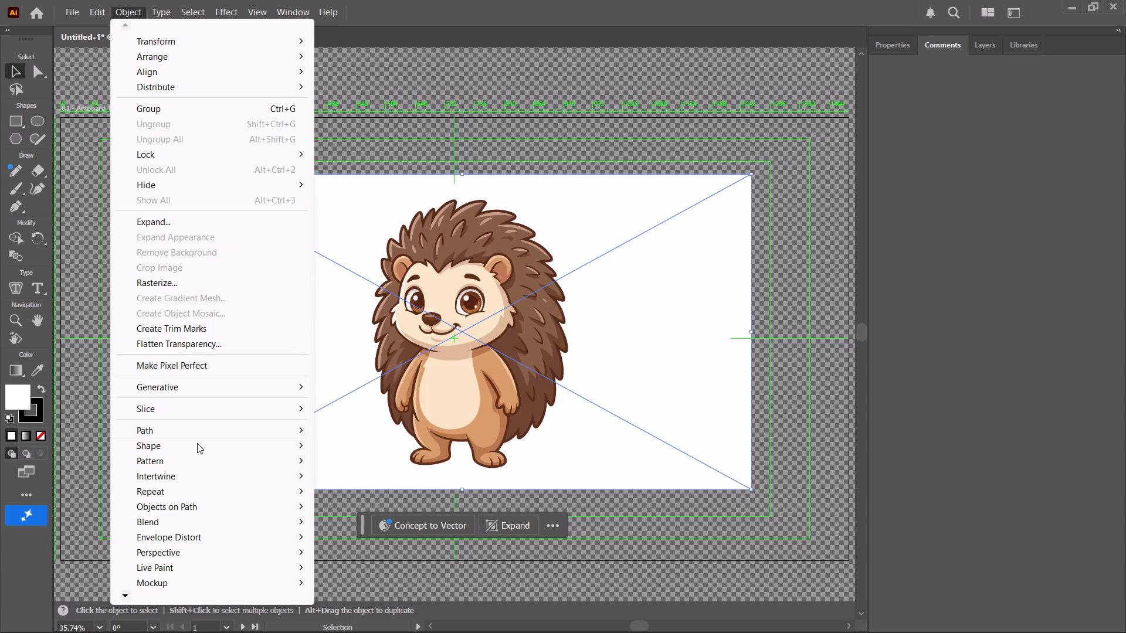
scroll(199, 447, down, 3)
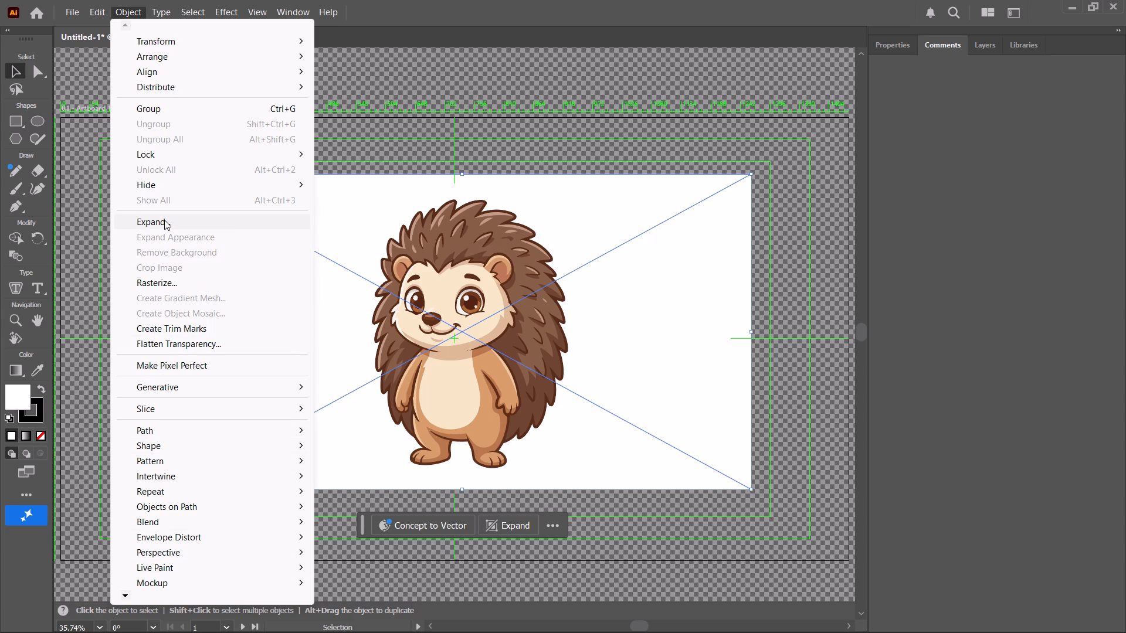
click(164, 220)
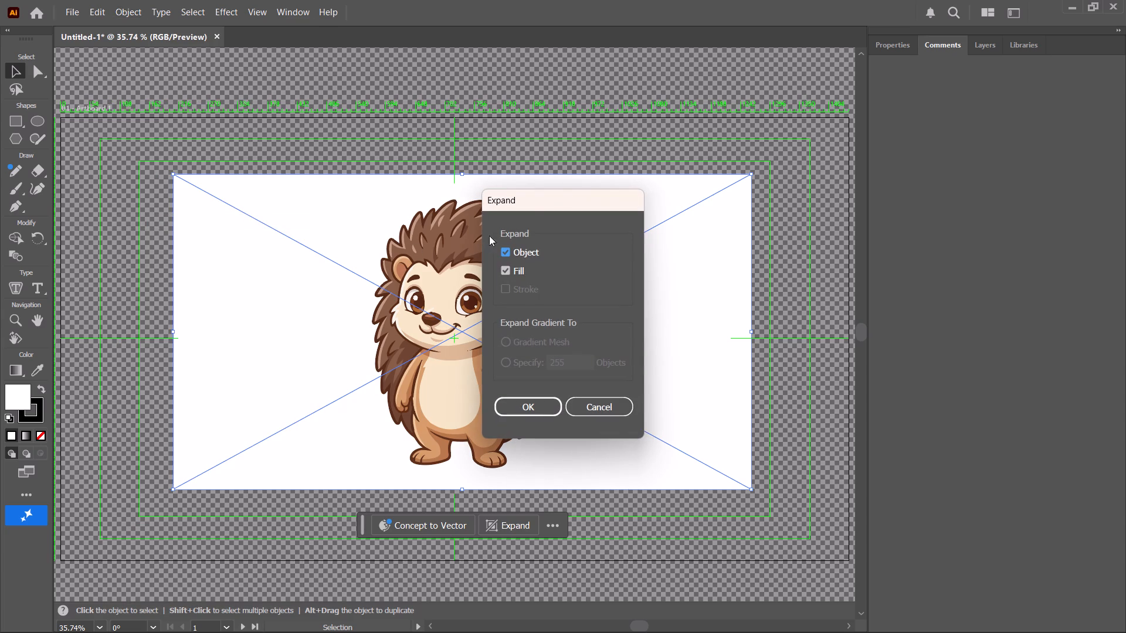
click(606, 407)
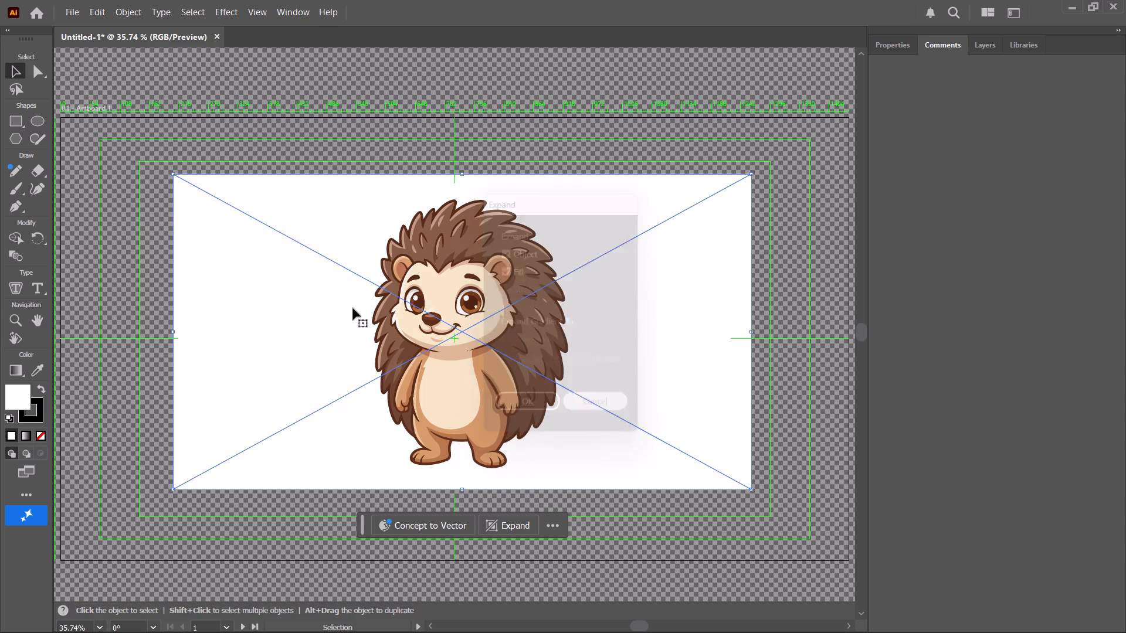
Reopen the Image Trace settings, expand the traced hedgehog into vector paths and close the settings.
click(289, 9)
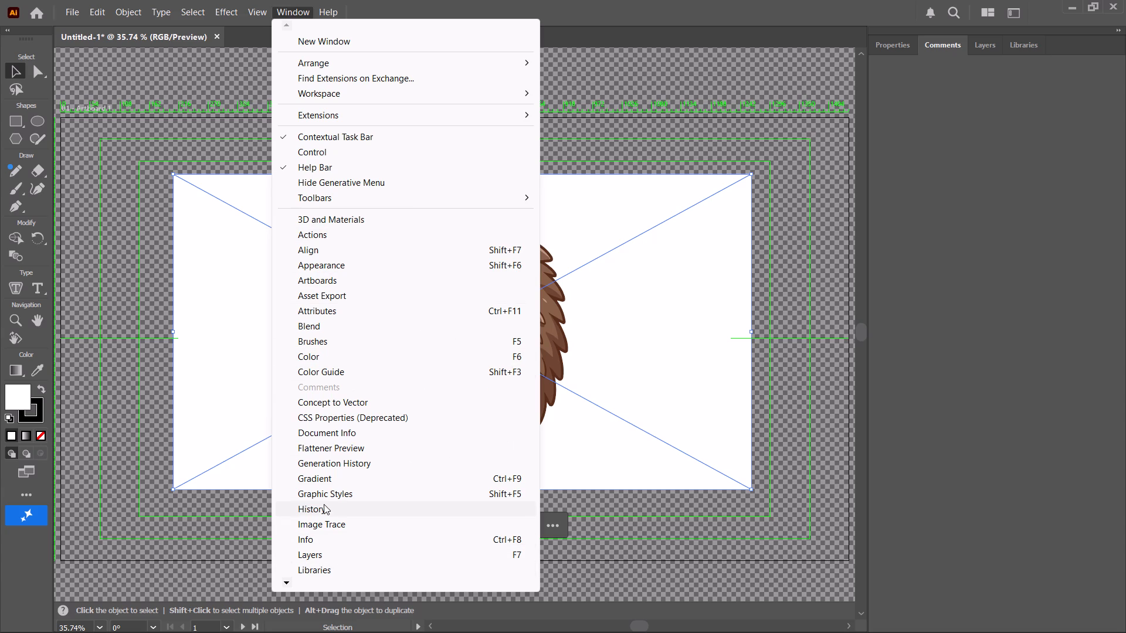
scroll(326, 566, down, 4)
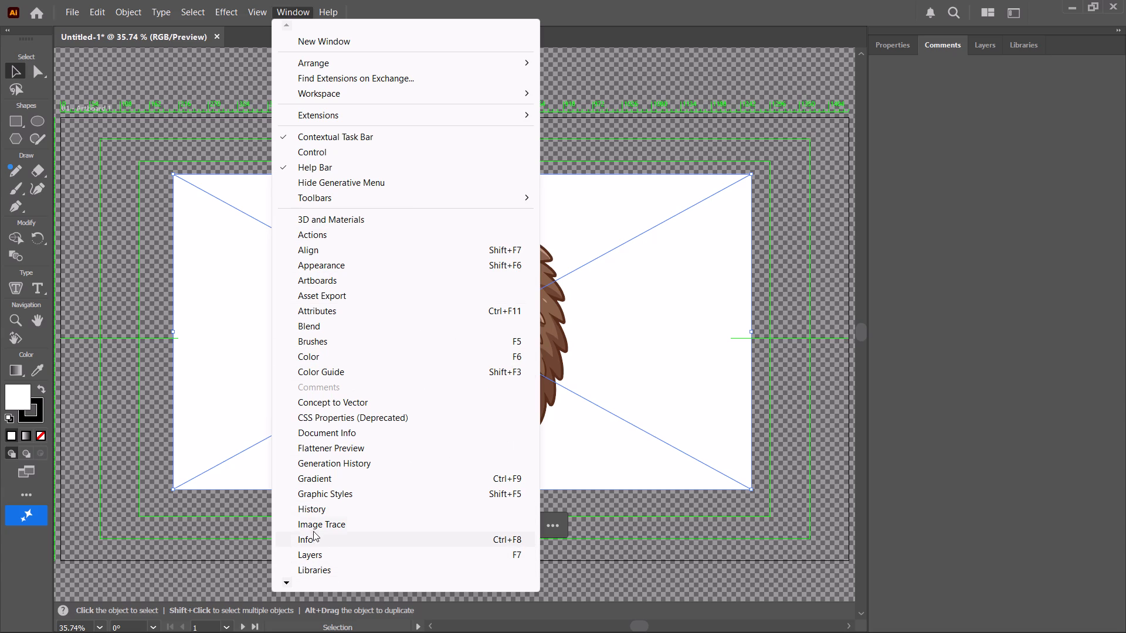
click(312, 526)
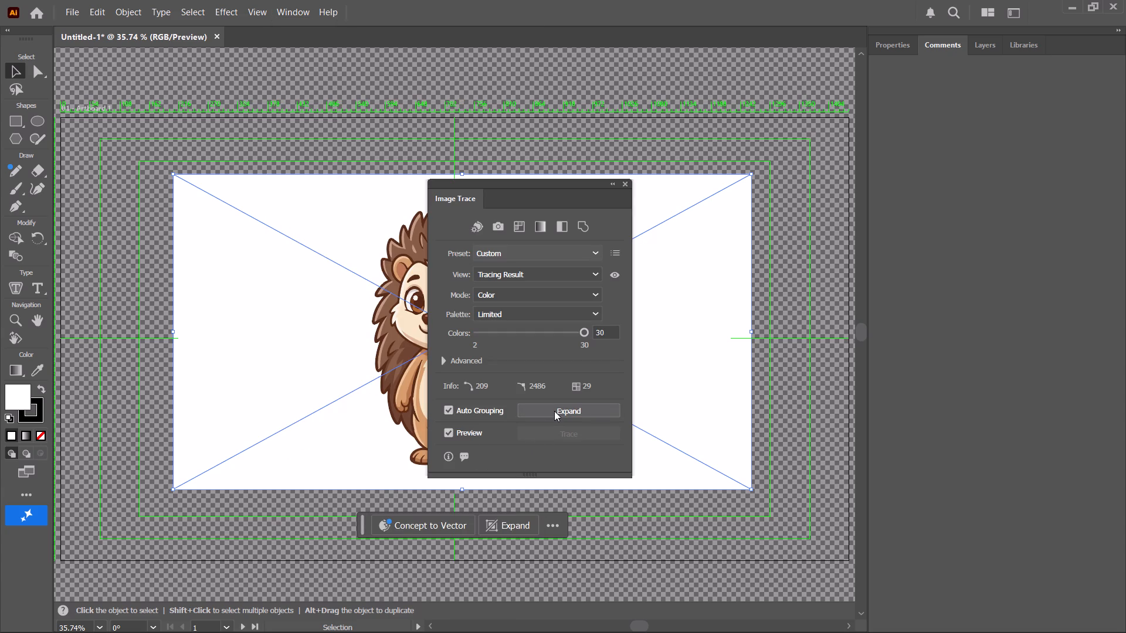
click(554, 411)
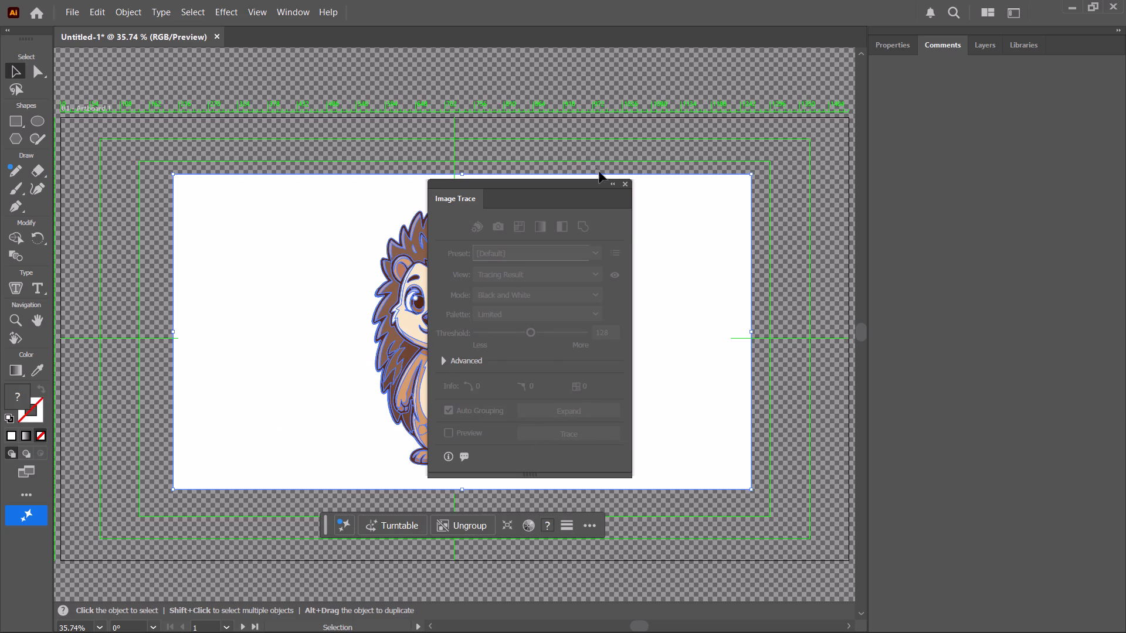
click(627, 185)
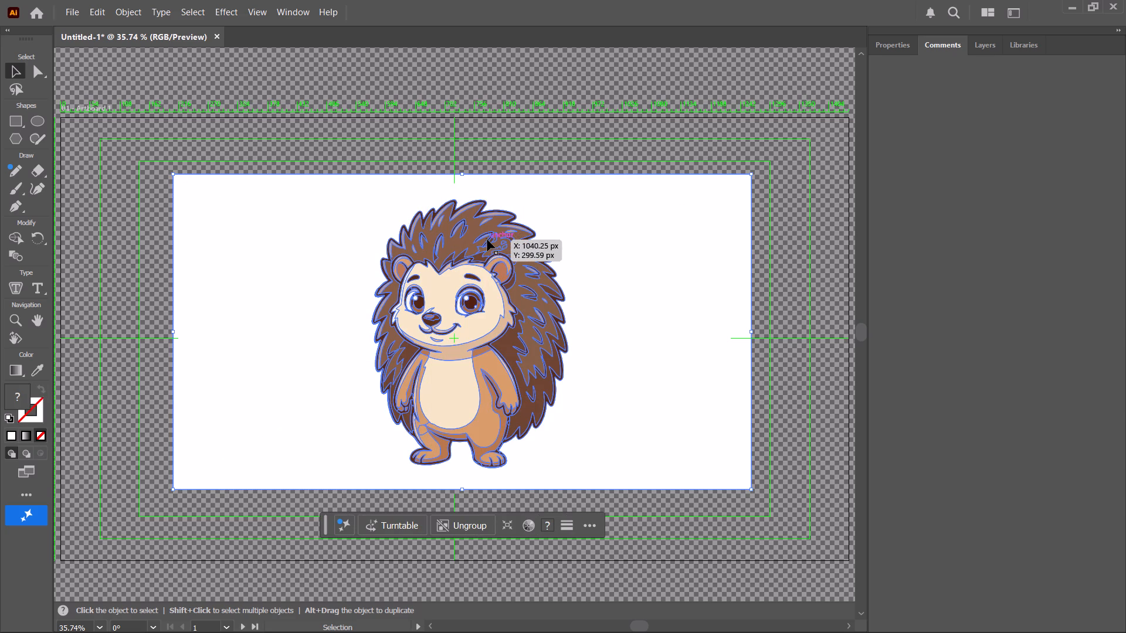
Ungroup the expanded hedgehog artwork, following the tutorial's "Expanding and finalizing" part.
key(alt+Tab)
click(477, 315)
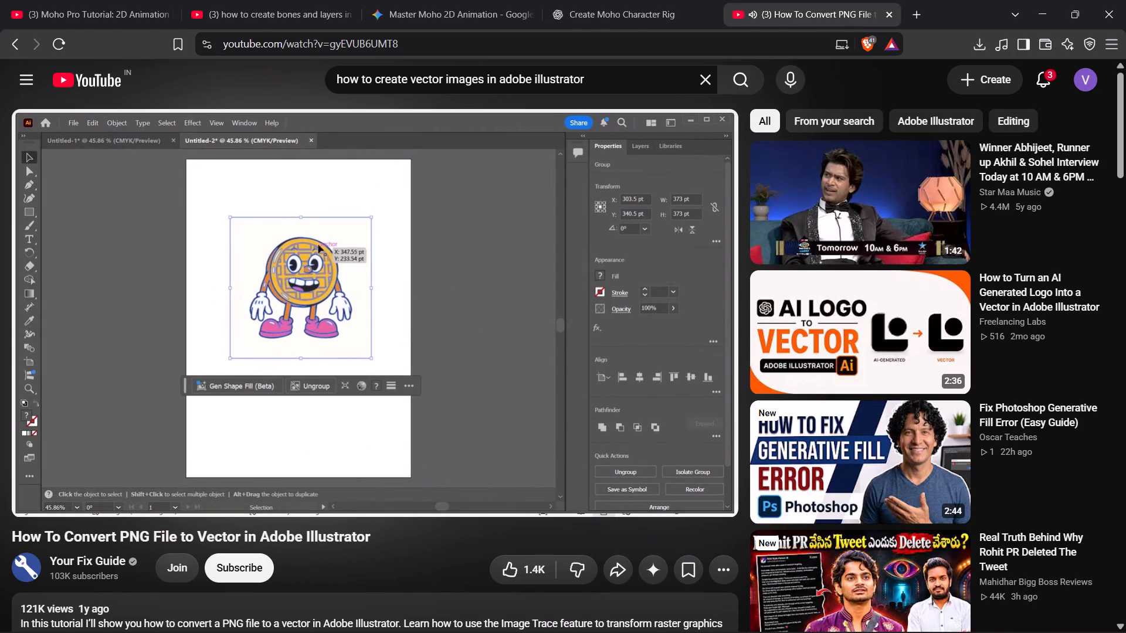
key(alt+Tab)
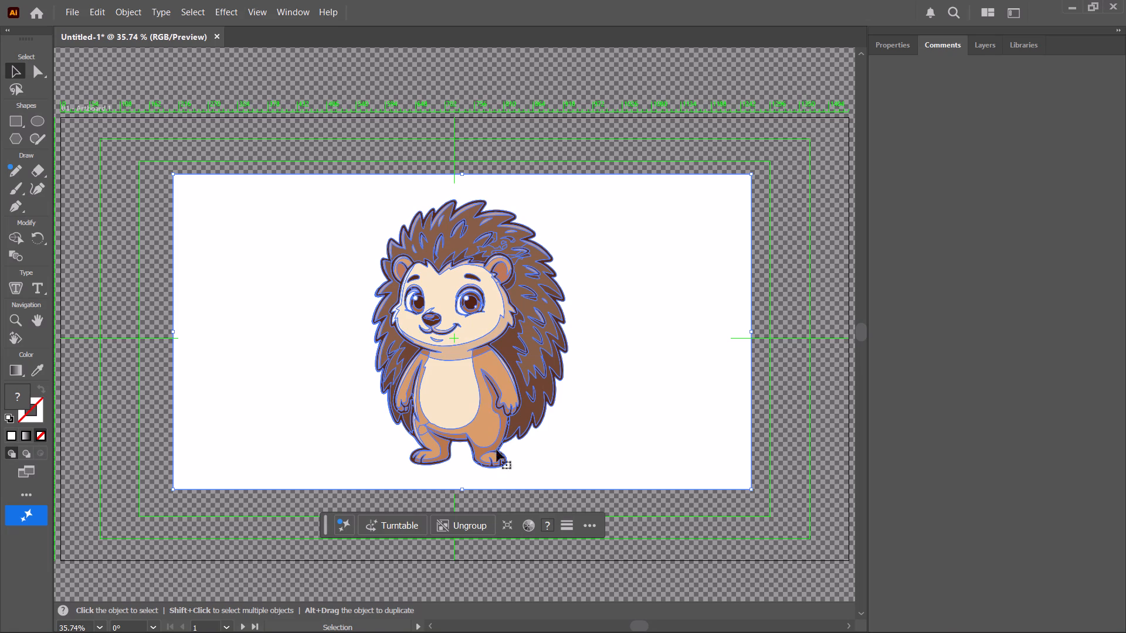
click(462, 523)
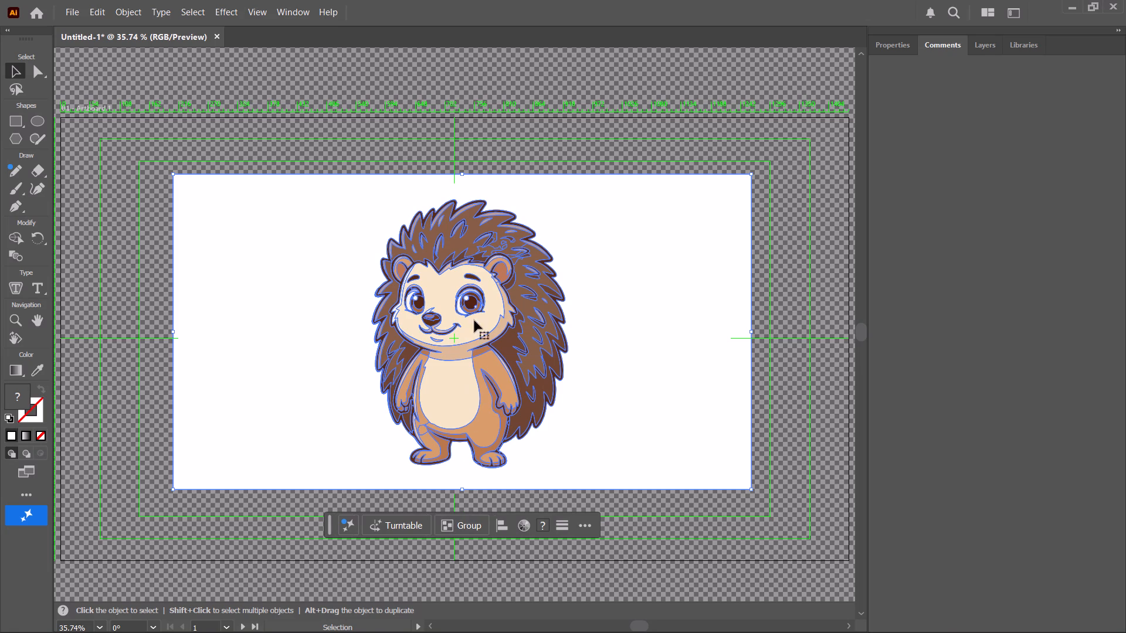
Move the ungrouped hedgehog artwork with its white background to the artboard's horizontal centre.
drag(484, 240, 498, 231)
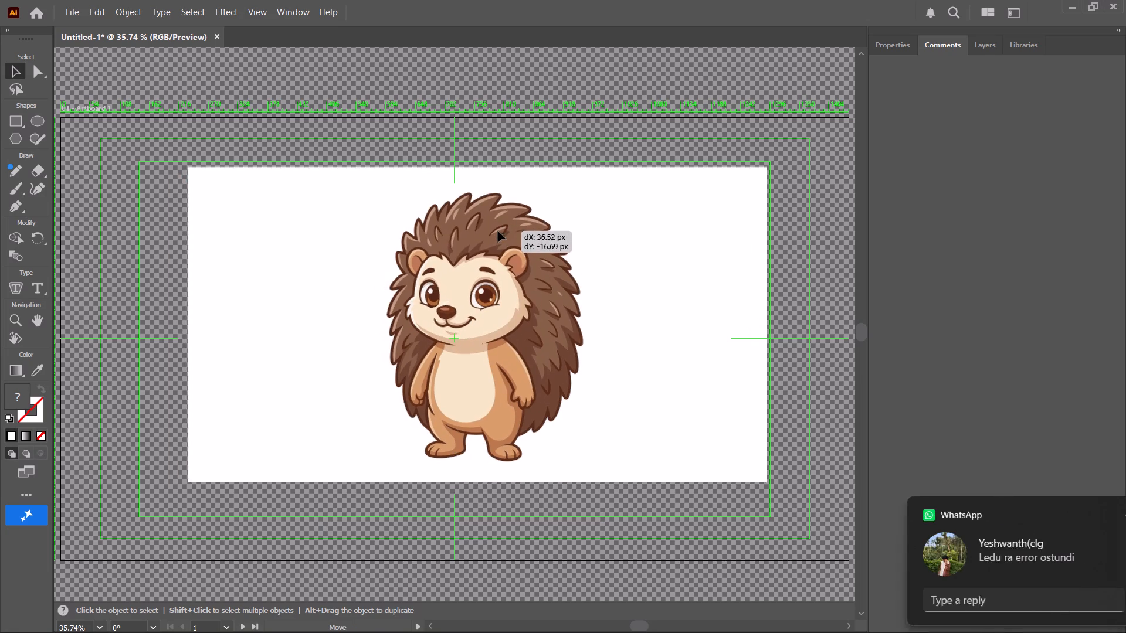
drag(498, 231, 476, 241)
drag(460, 302, 462, 313)
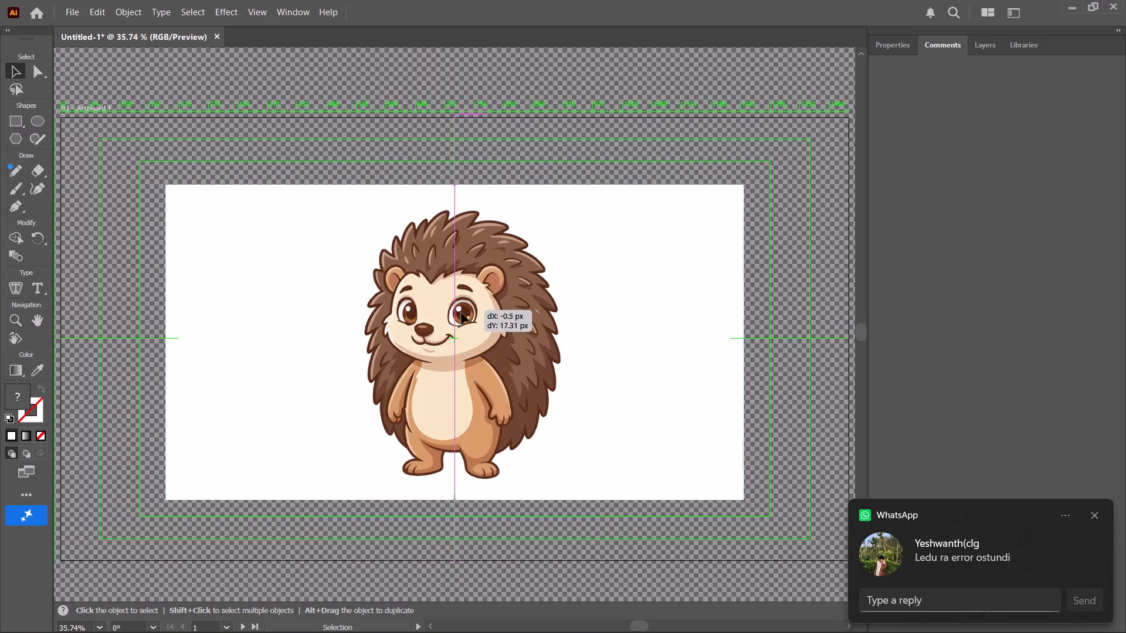
drag(462, 313, 462, 313)
Replay the tutorial's "Expanding and finalizing" part on ungrouping and picking single parts, and return to Illustrator.
key(alt+Tab)
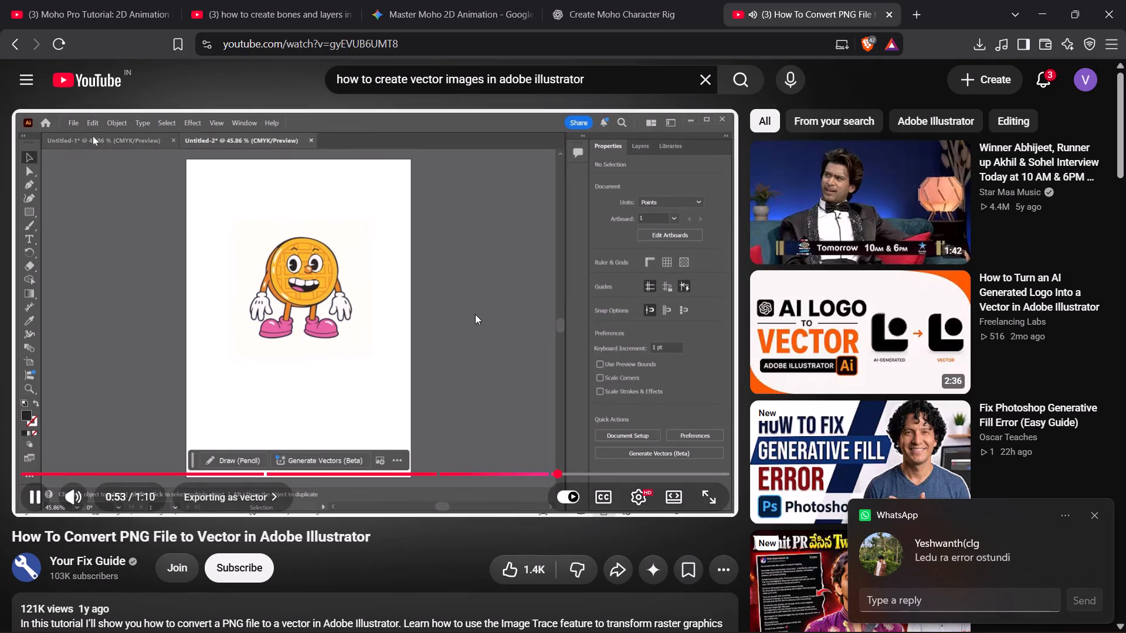
key(Left)
key(Left)
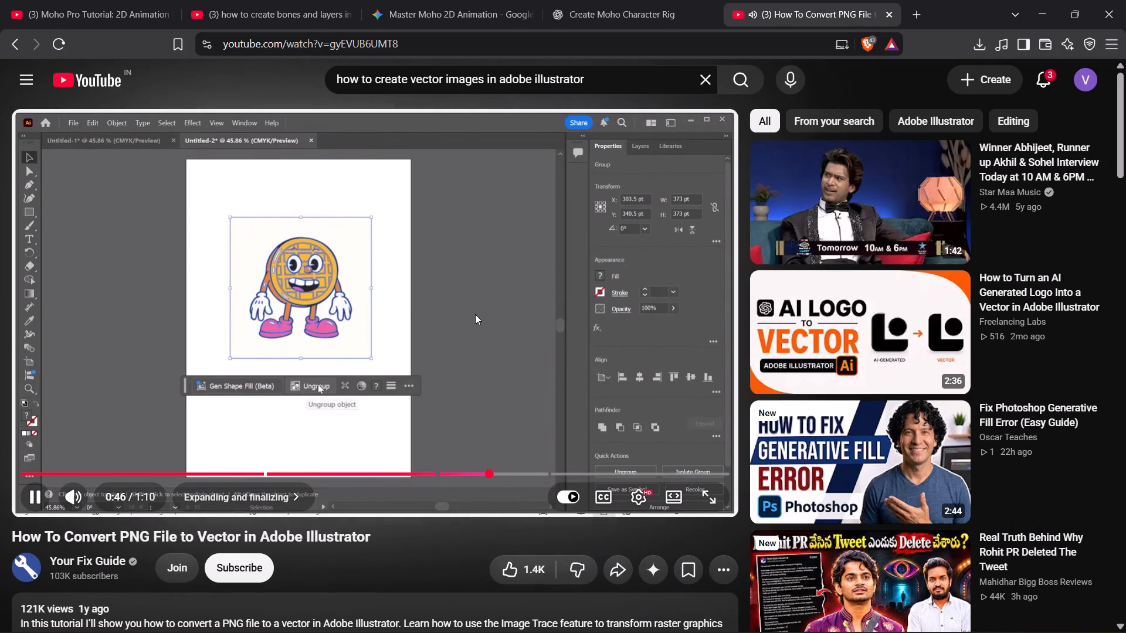
click(475, 314)
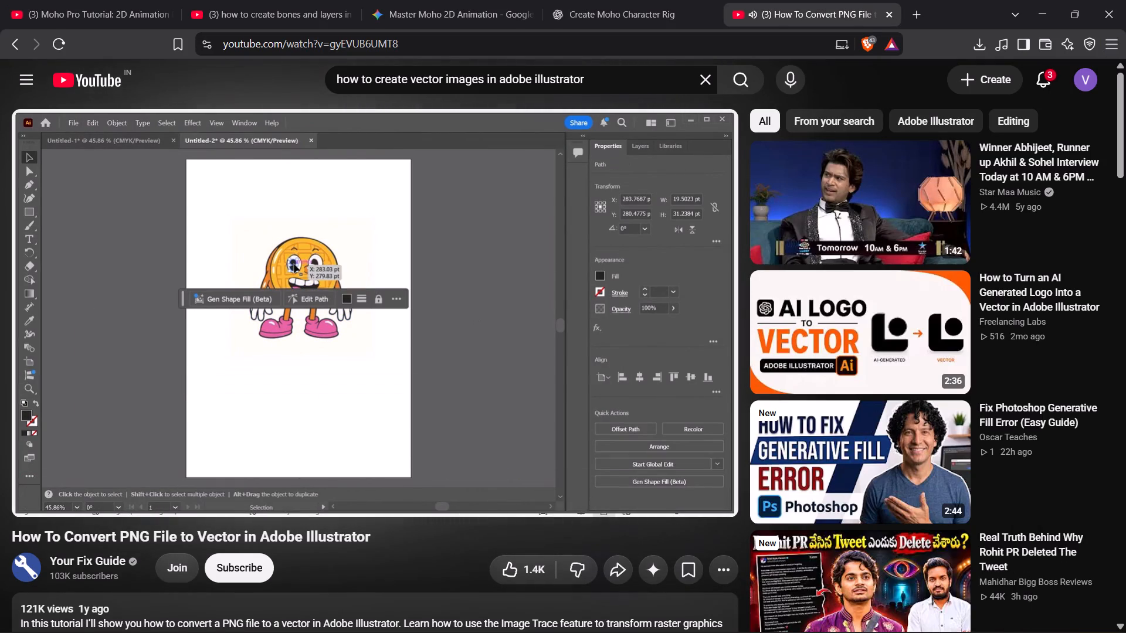
key(alt+Tab)
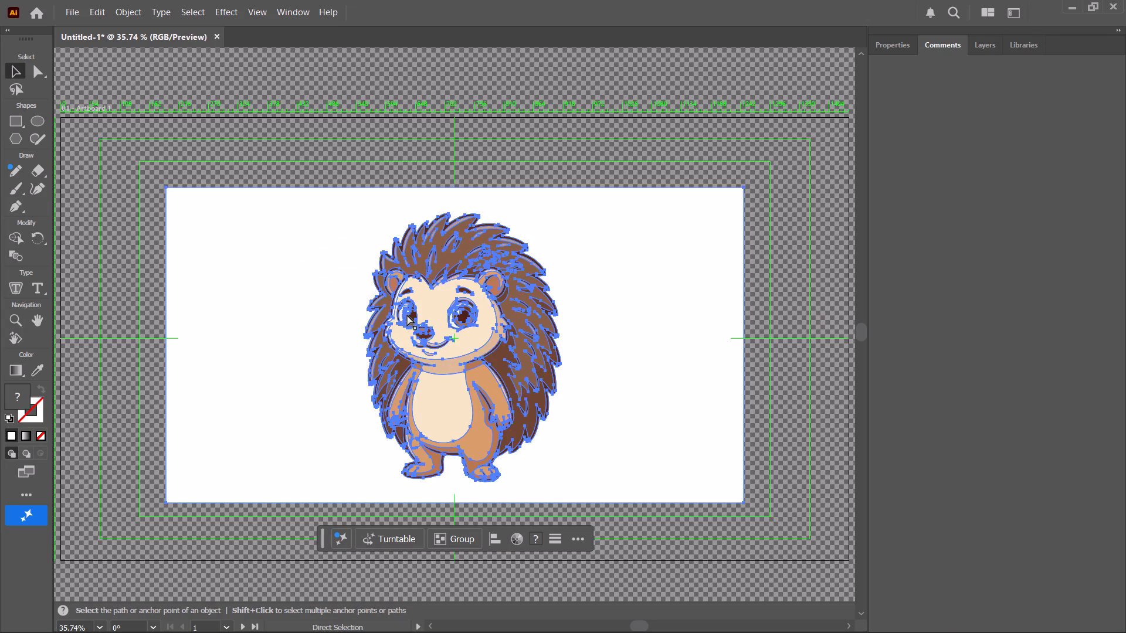
Move the whole hedgehog artwork with its white background slightly upward on the artboard.
ctrl+drag(407, 314, 409, 303)
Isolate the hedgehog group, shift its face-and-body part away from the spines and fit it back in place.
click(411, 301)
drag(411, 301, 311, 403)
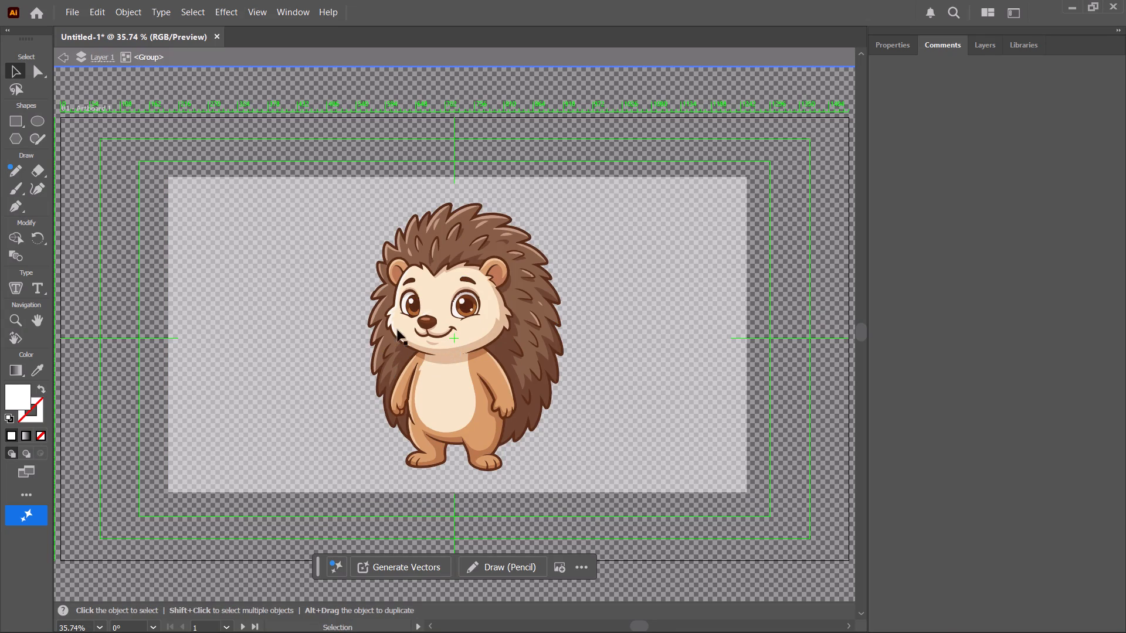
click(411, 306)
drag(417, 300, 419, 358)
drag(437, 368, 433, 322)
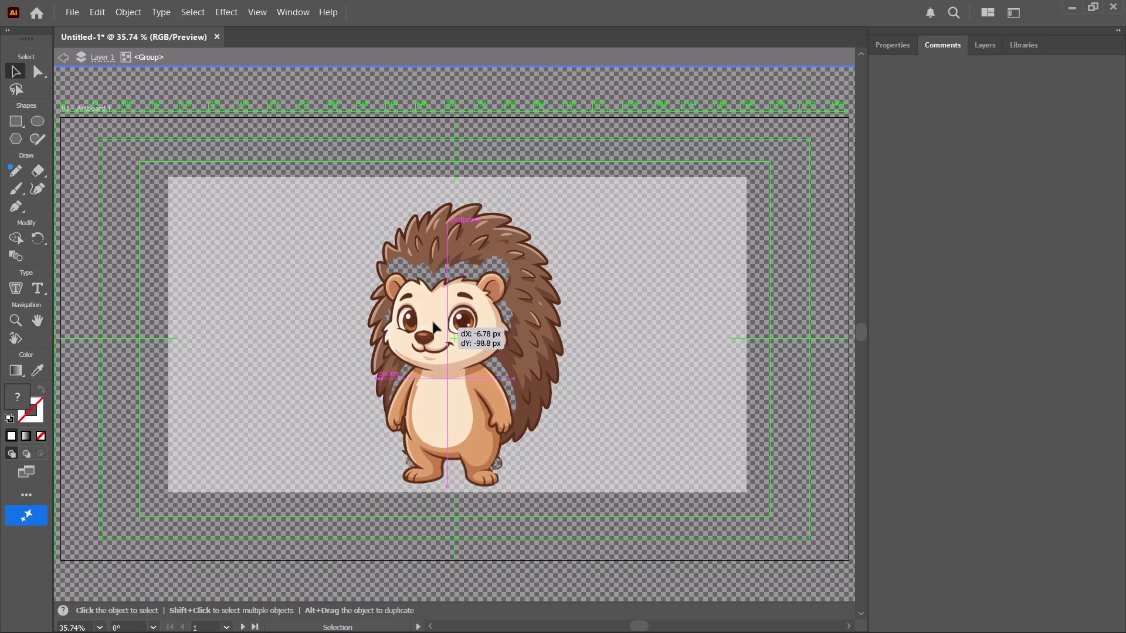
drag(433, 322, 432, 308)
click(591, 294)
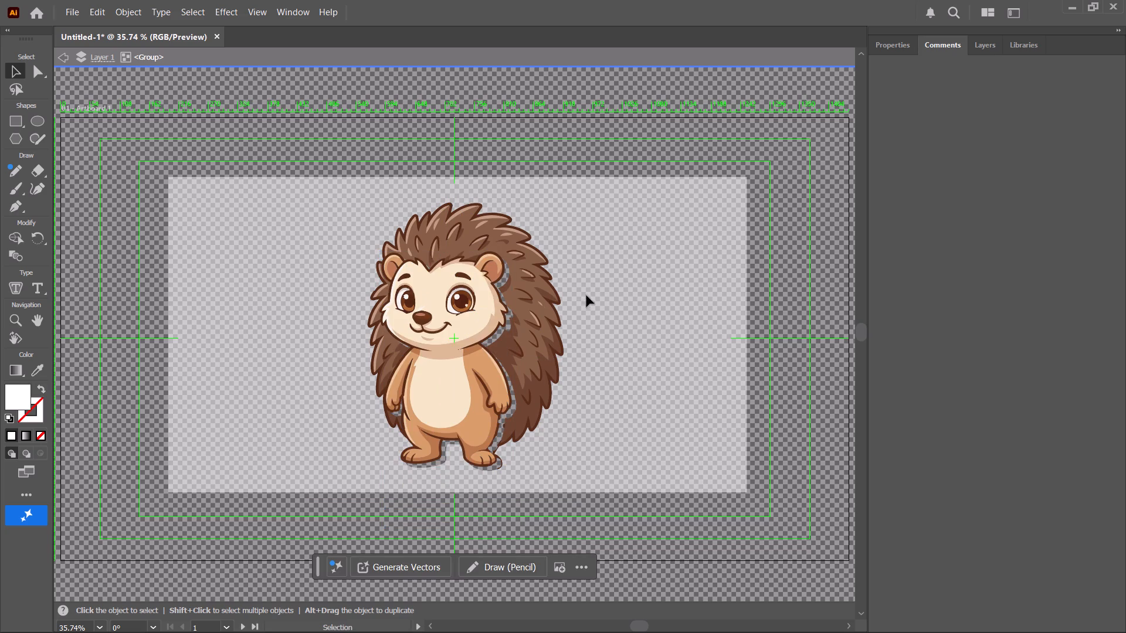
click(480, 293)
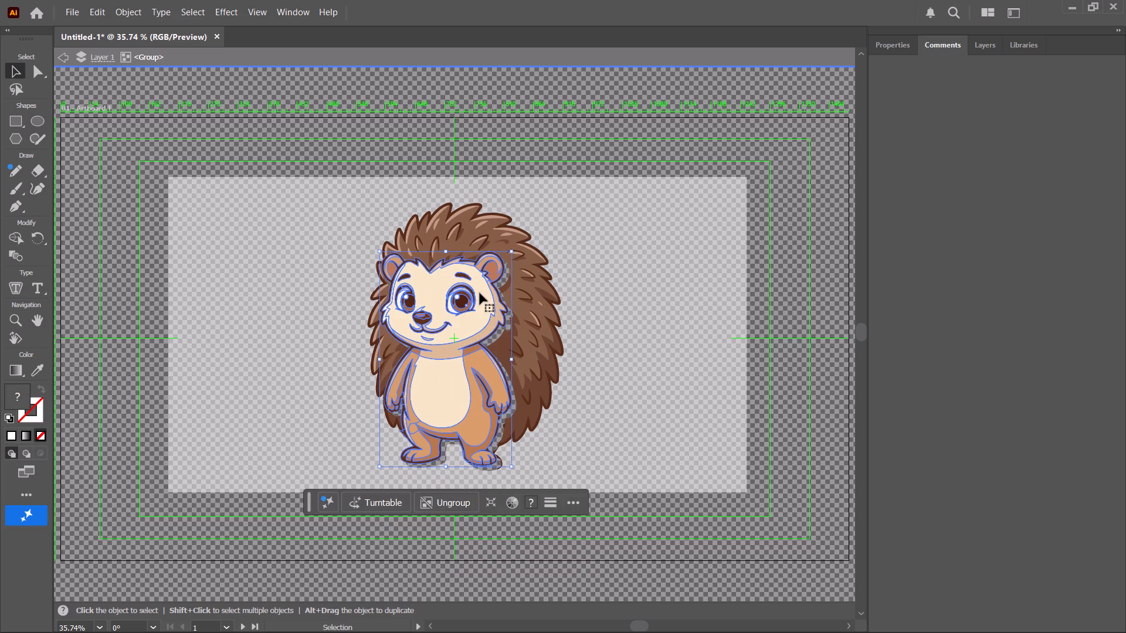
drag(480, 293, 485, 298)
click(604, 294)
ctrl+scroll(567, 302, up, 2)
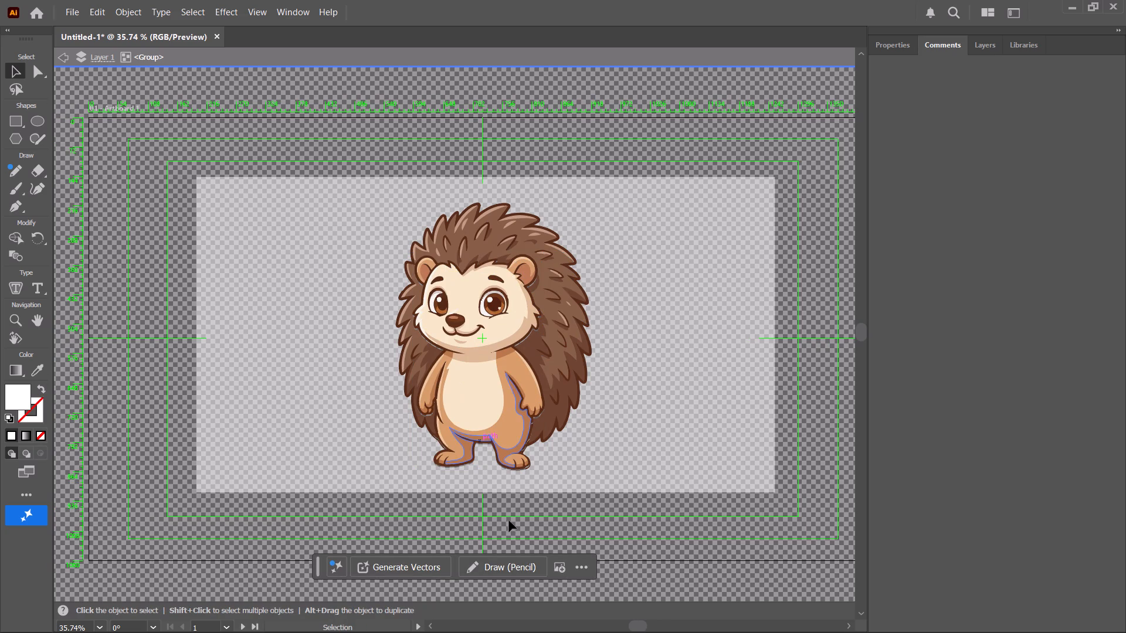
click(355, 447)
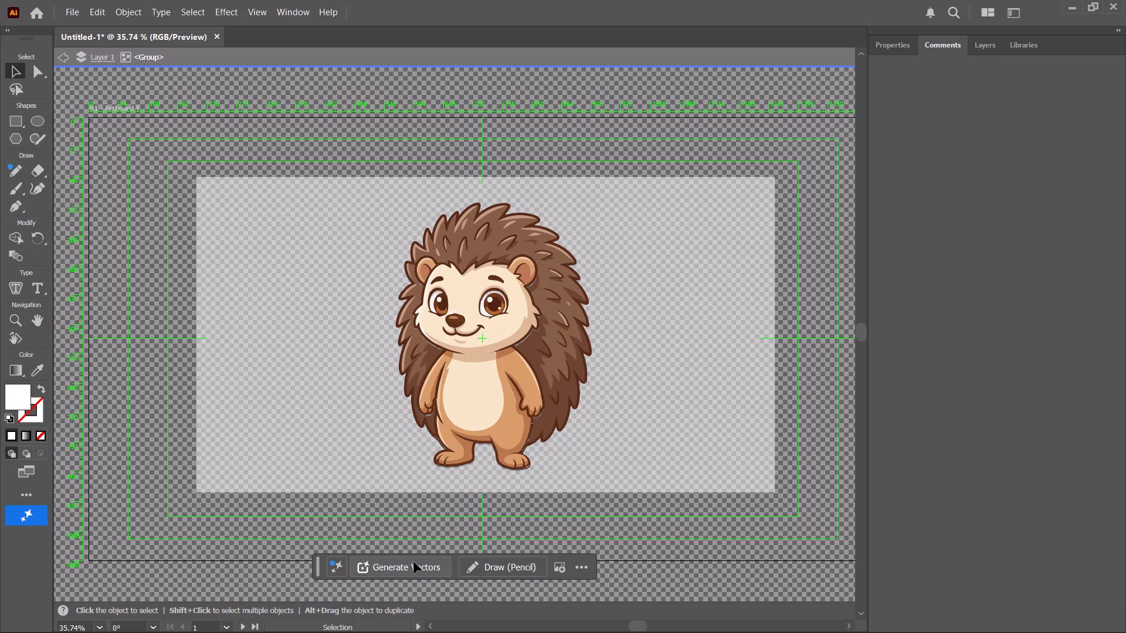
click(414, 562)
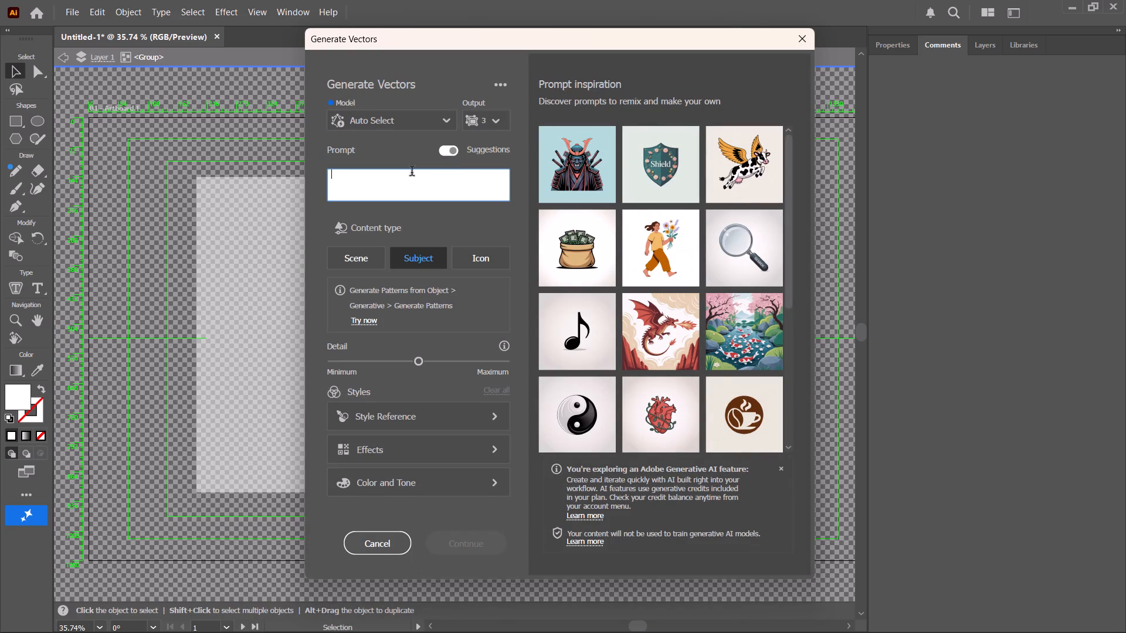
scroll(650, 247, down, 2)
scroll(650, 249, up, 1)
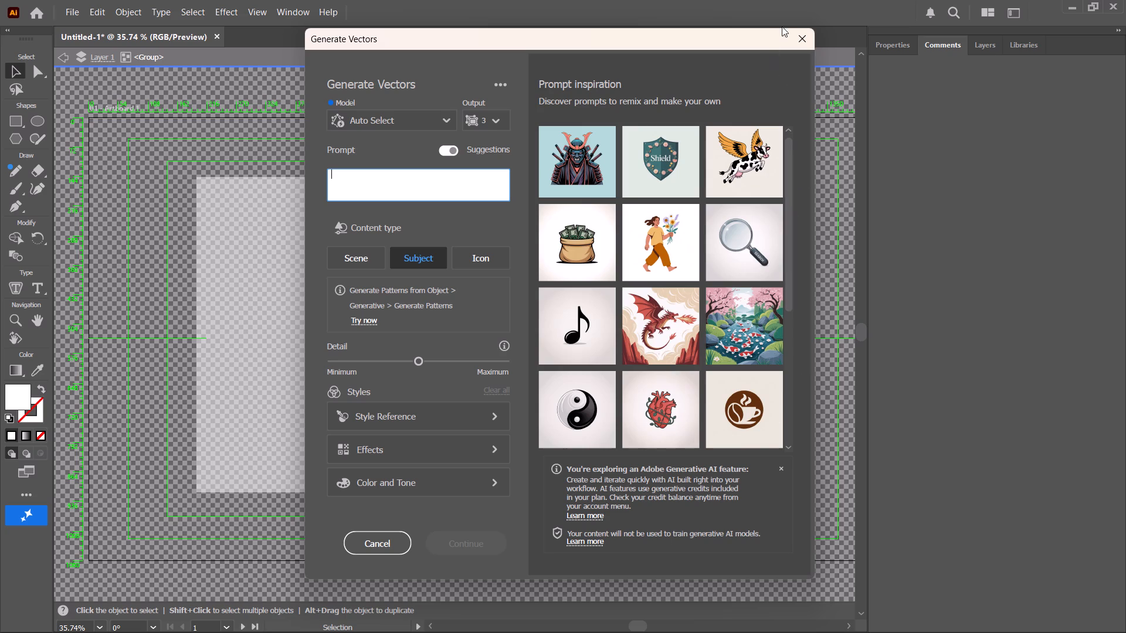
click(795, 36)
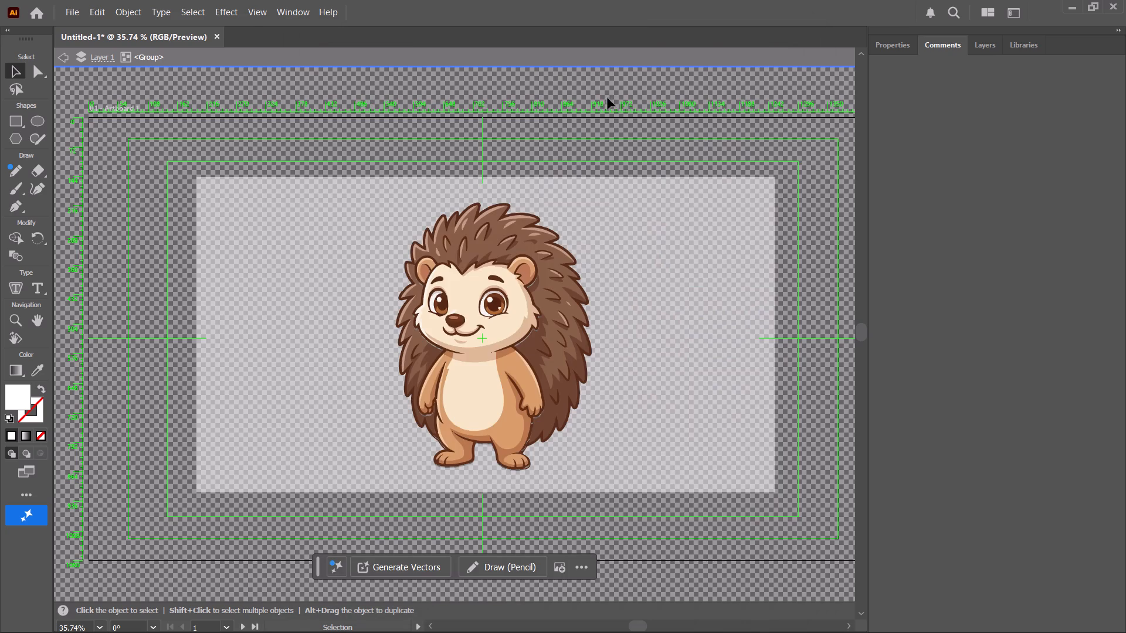
Examine the hedgehog's nested groups down to the brown outline compound path around the head and arms, and leave isolation.
double_click(535, 259)
click(544, 250)
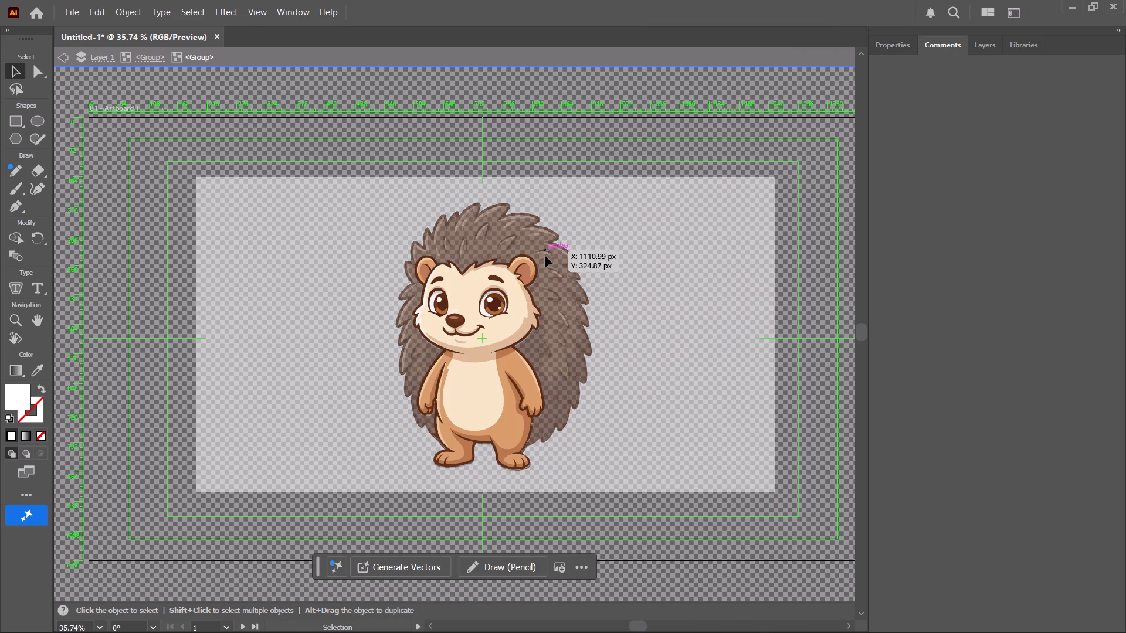
click(530, 298)
click(540, 264)
click(537, 268)
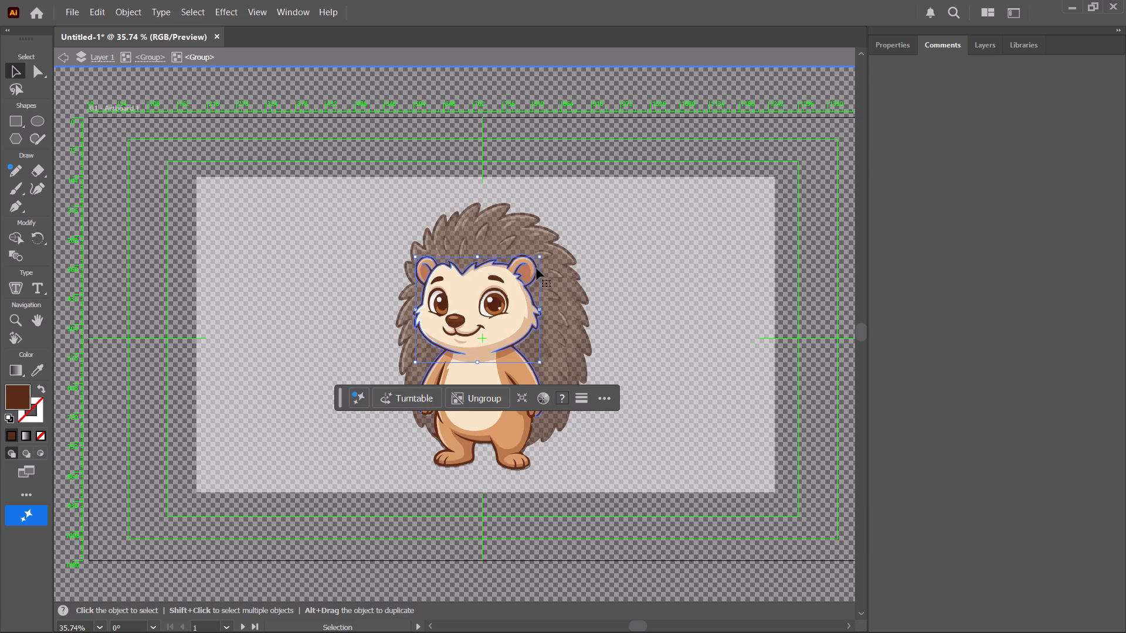
double_click(537, 268)
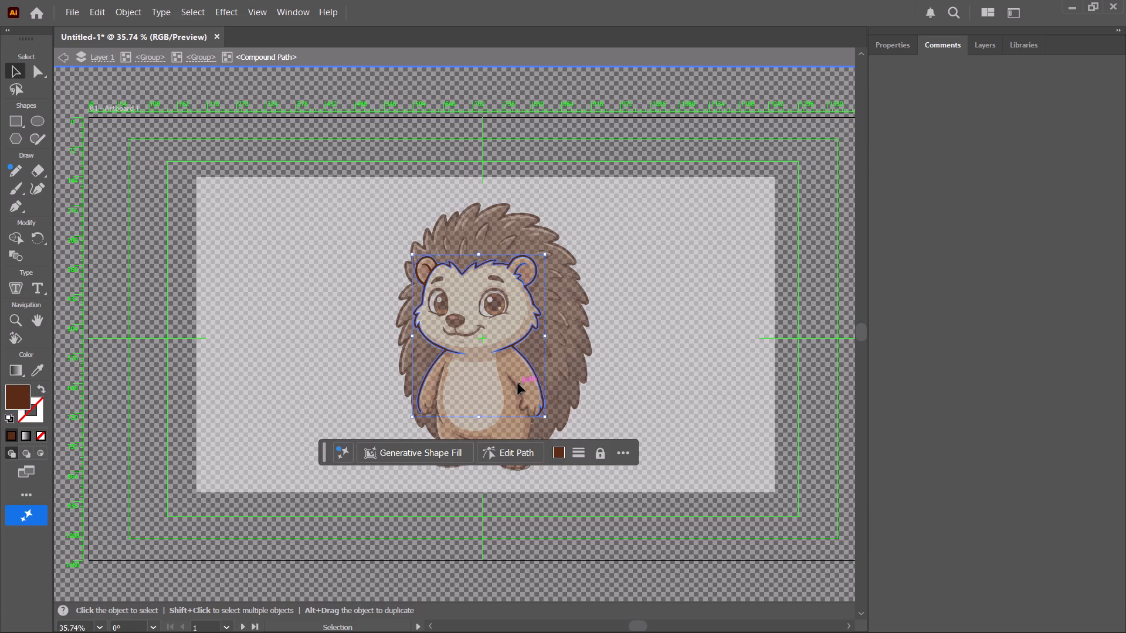
click(698, 325)
key(Escape)
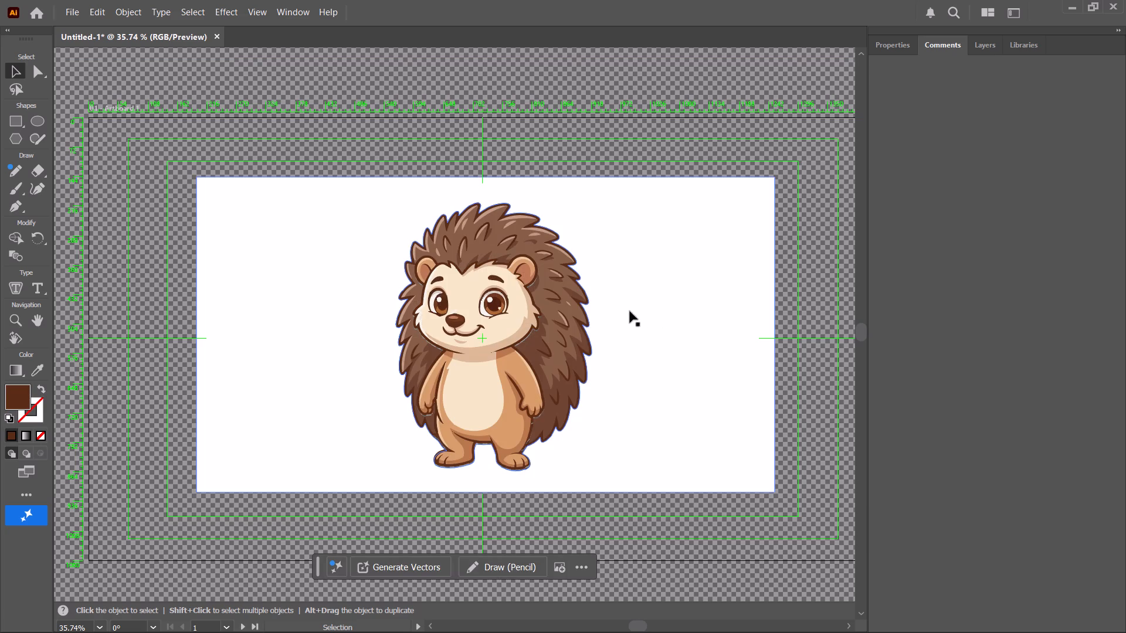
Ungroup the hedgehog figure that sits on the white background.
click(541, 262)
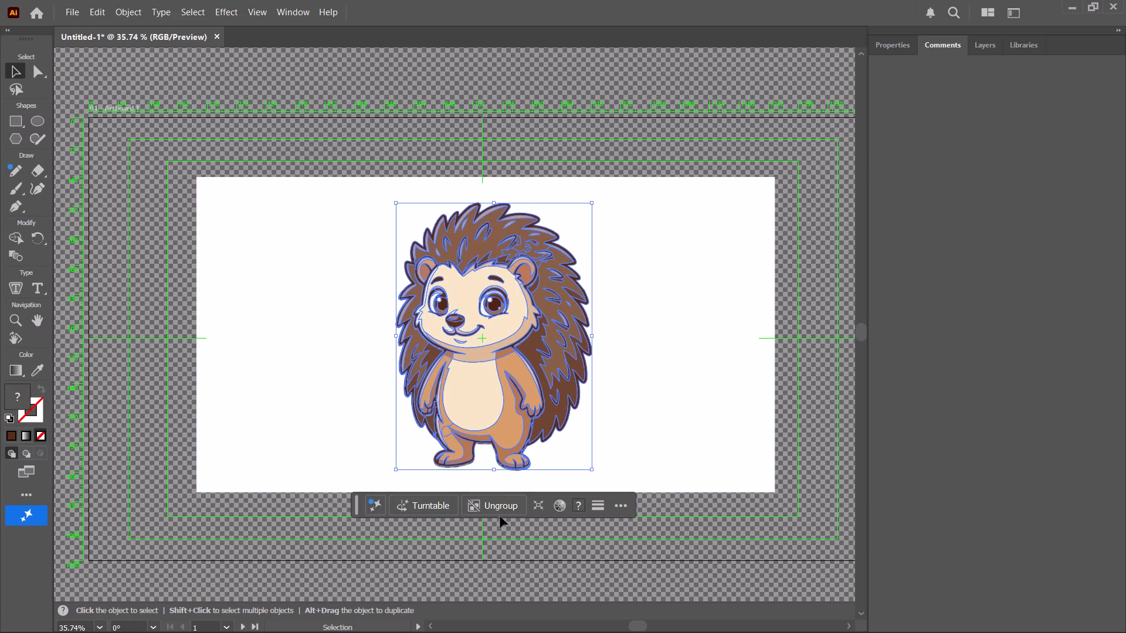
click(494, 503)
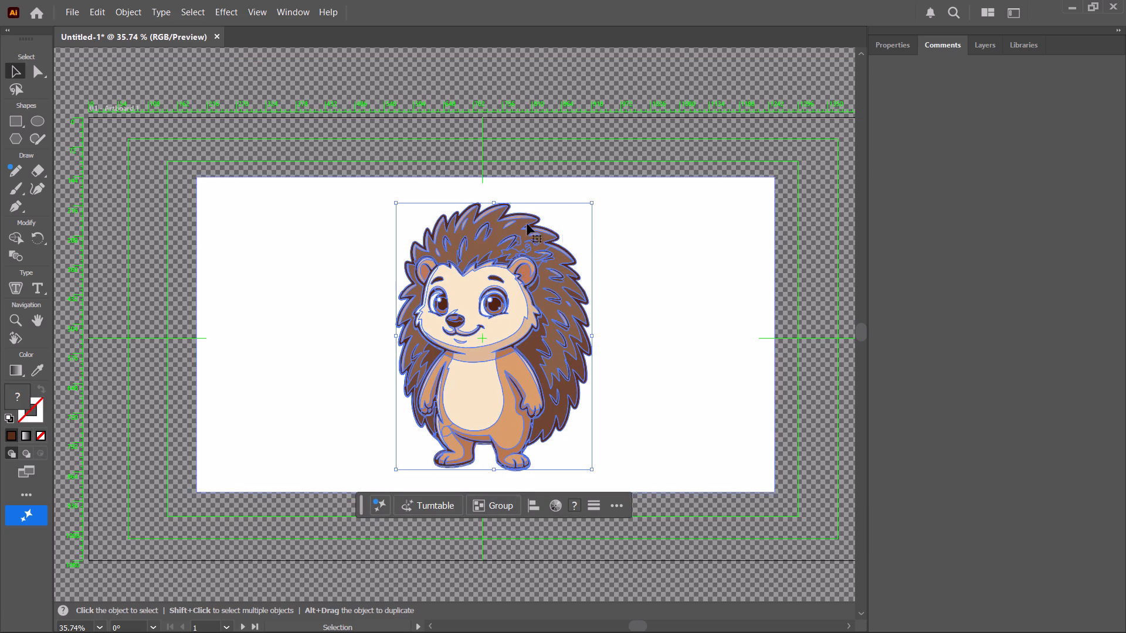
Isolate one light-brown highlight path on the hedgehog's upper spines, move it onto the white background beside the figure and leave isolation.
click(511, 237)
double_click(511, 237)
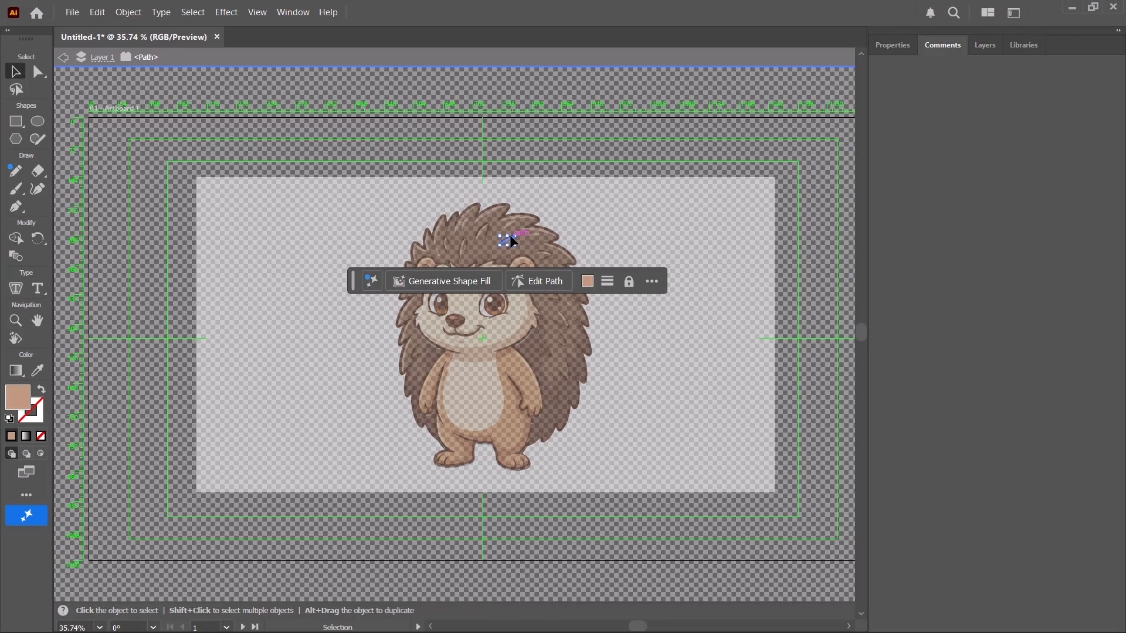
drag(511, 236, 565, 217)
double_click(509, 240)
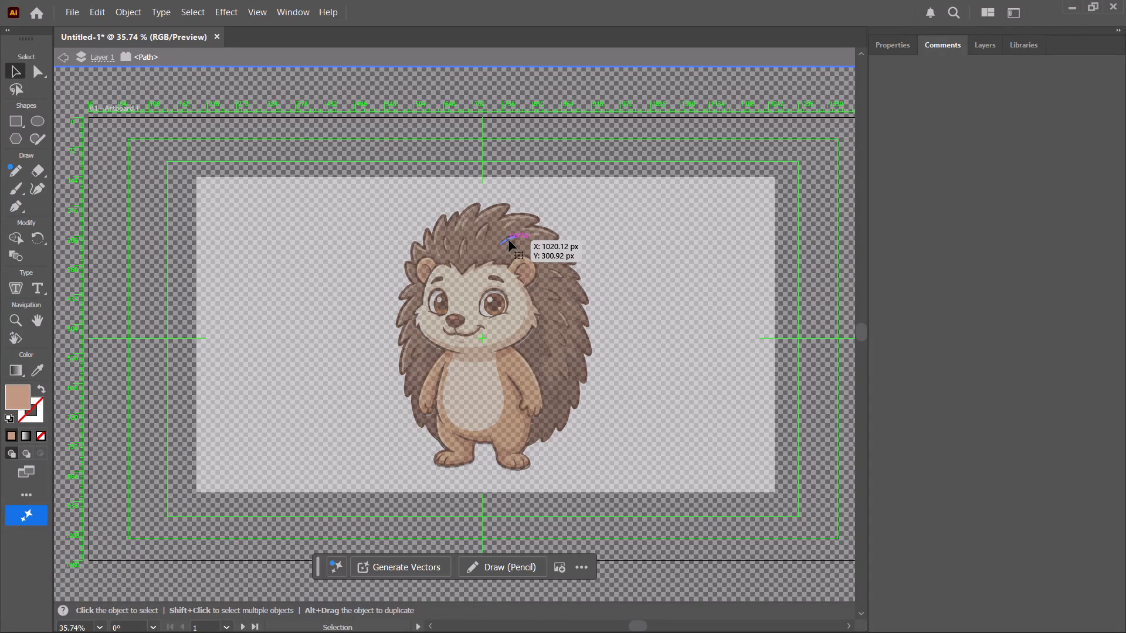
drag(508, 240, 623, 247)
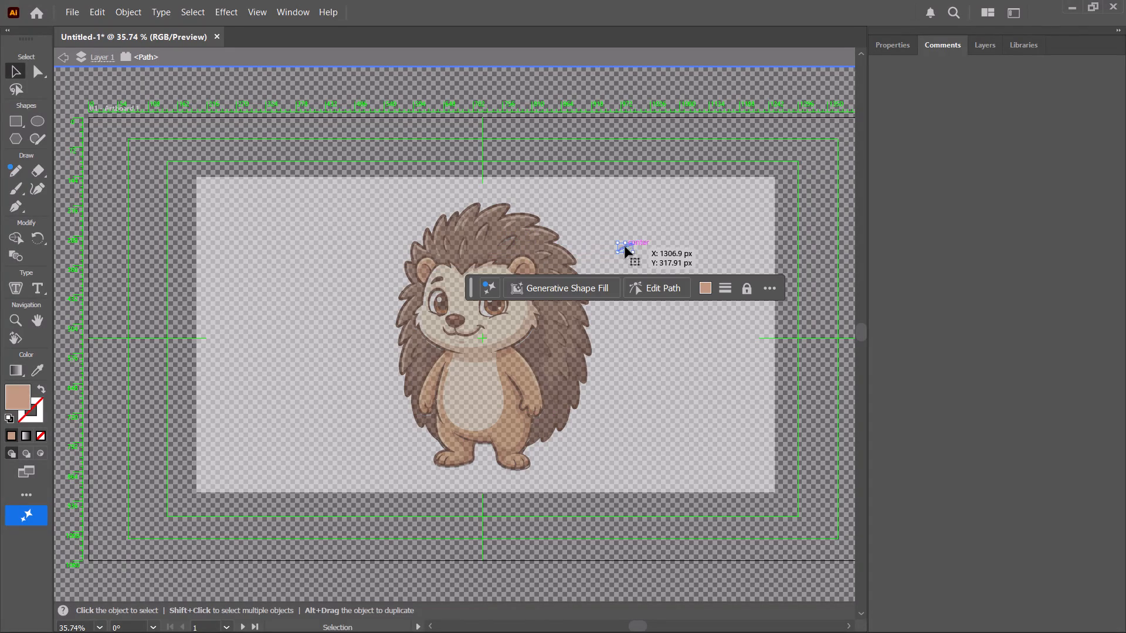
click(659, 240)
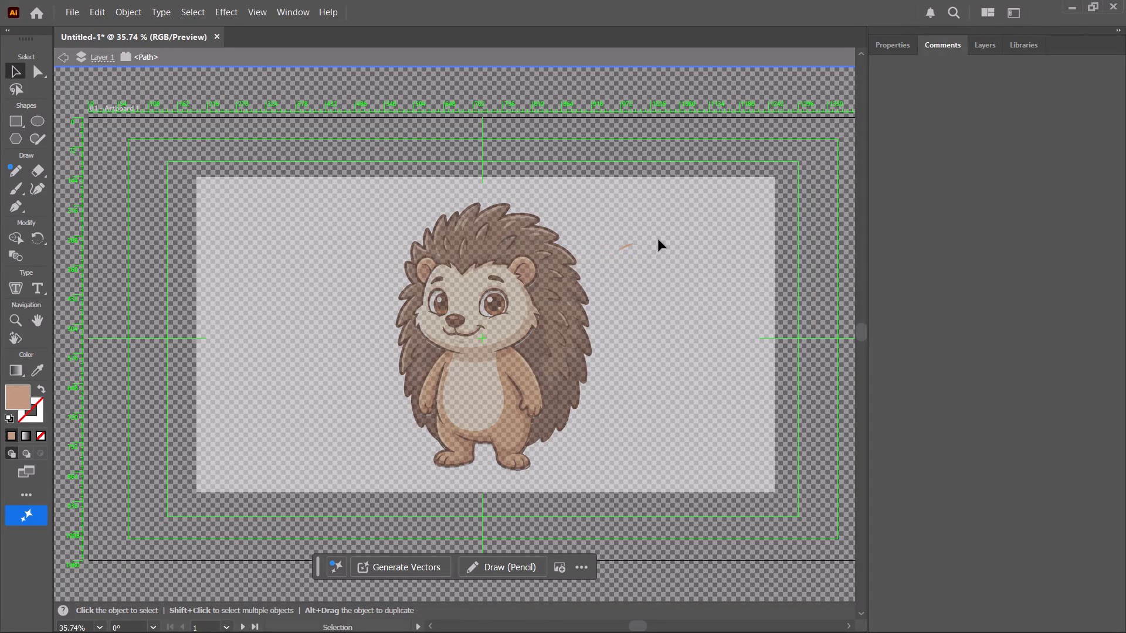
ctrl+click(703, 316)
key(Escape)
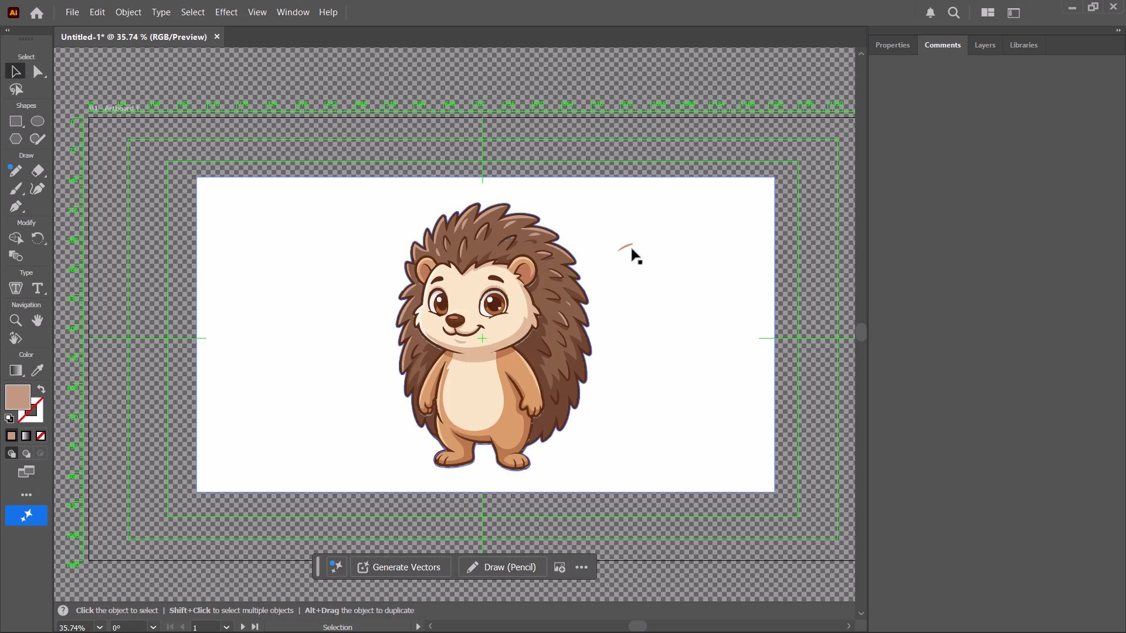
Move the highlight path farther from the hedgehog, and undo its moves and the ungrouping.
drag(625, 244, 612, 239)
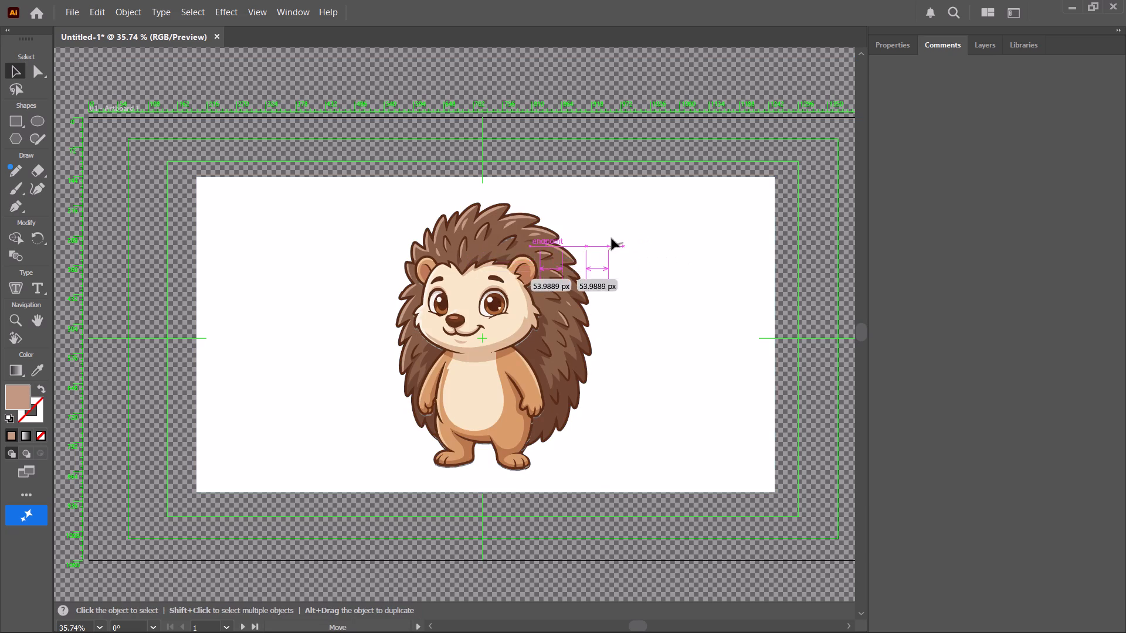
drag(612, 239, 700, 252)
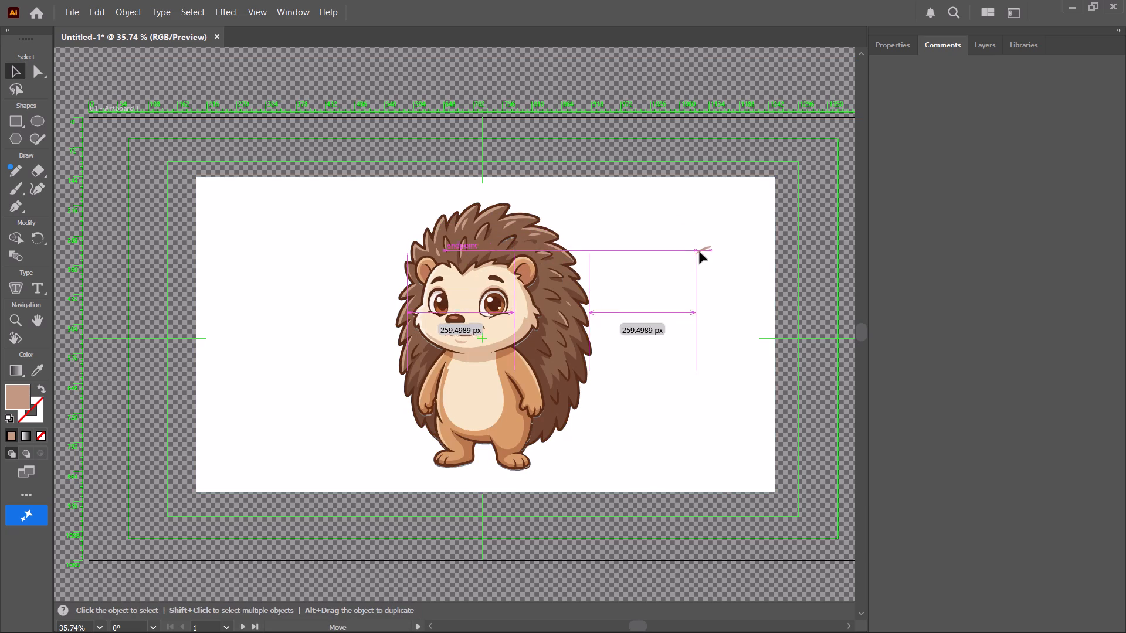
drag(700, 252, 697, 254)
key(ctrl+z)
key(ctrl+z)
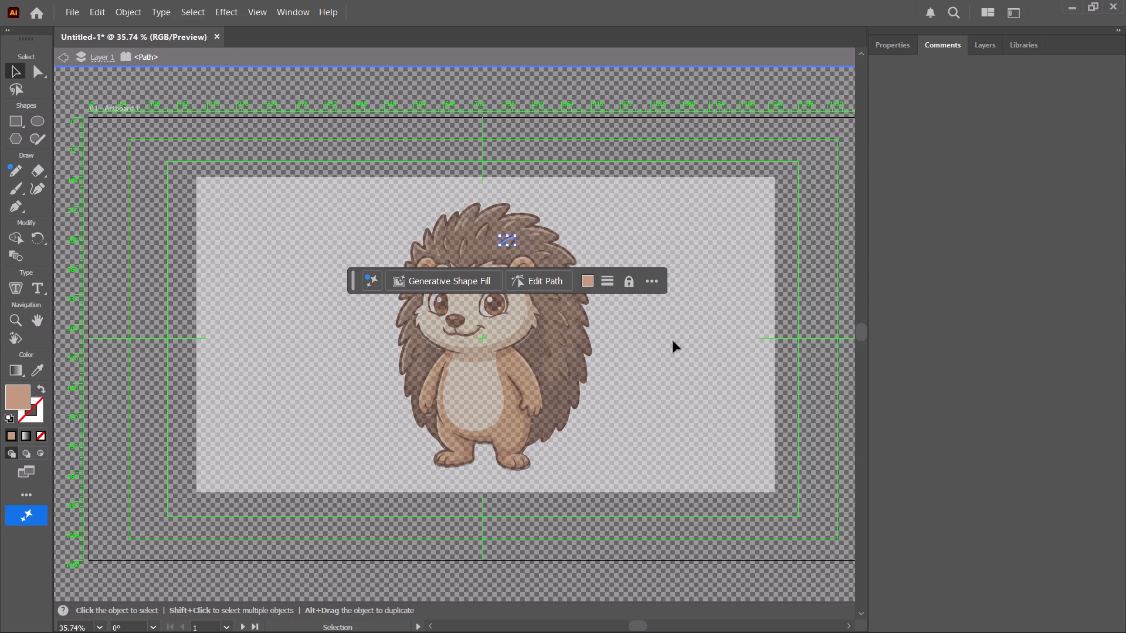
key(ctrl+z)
Isolate the hedgehog group and shift its face-and-body part slightly upward against the spines.
click(668, 339)
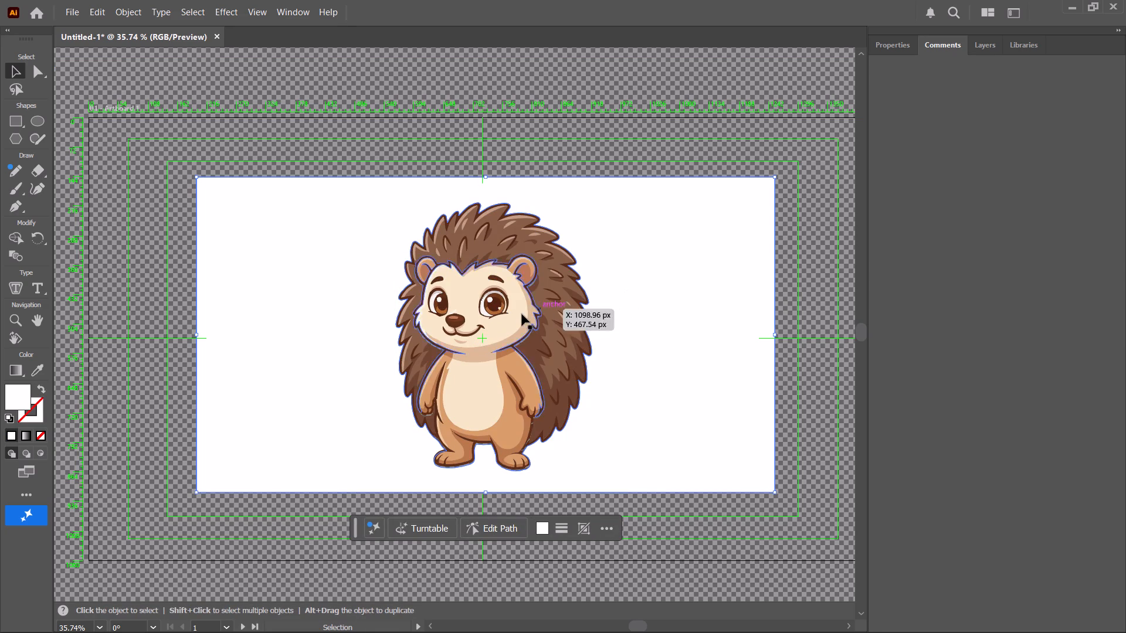
click(497, 300)
double_click(497, 300)
click(497, 300)
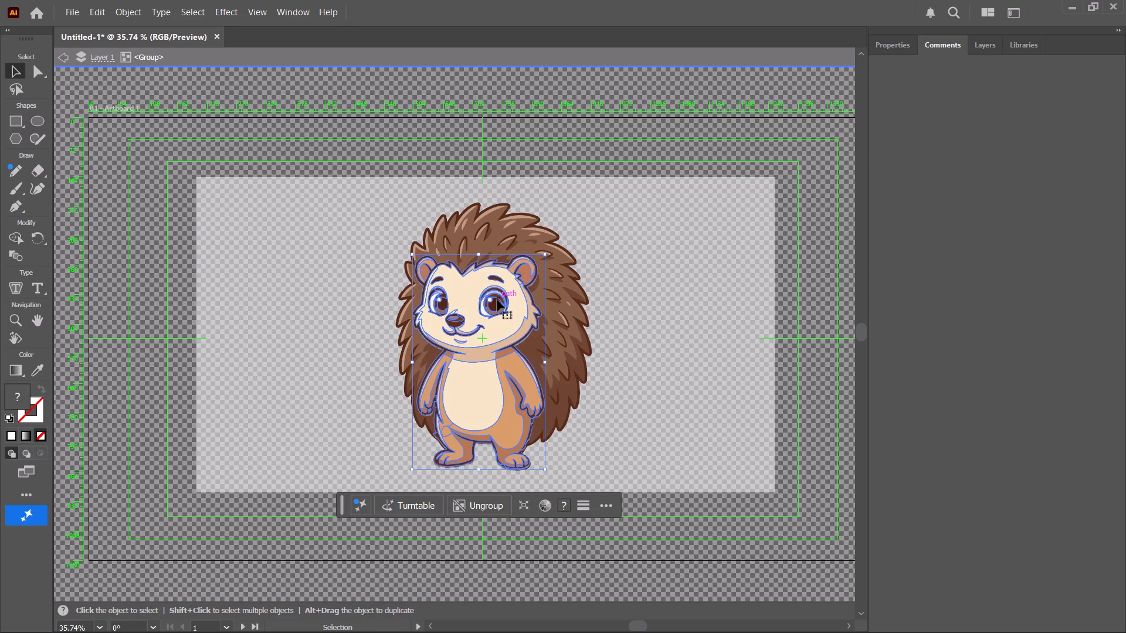
click(497, 300)
click(497, 300)
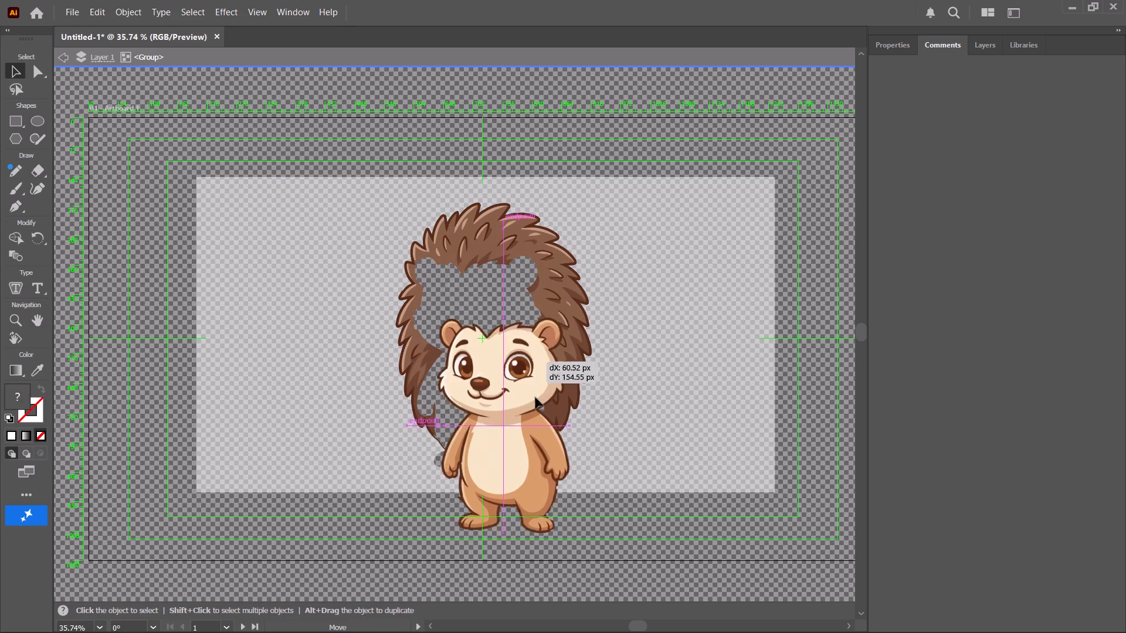
click(645, 281)
click(502, 287)
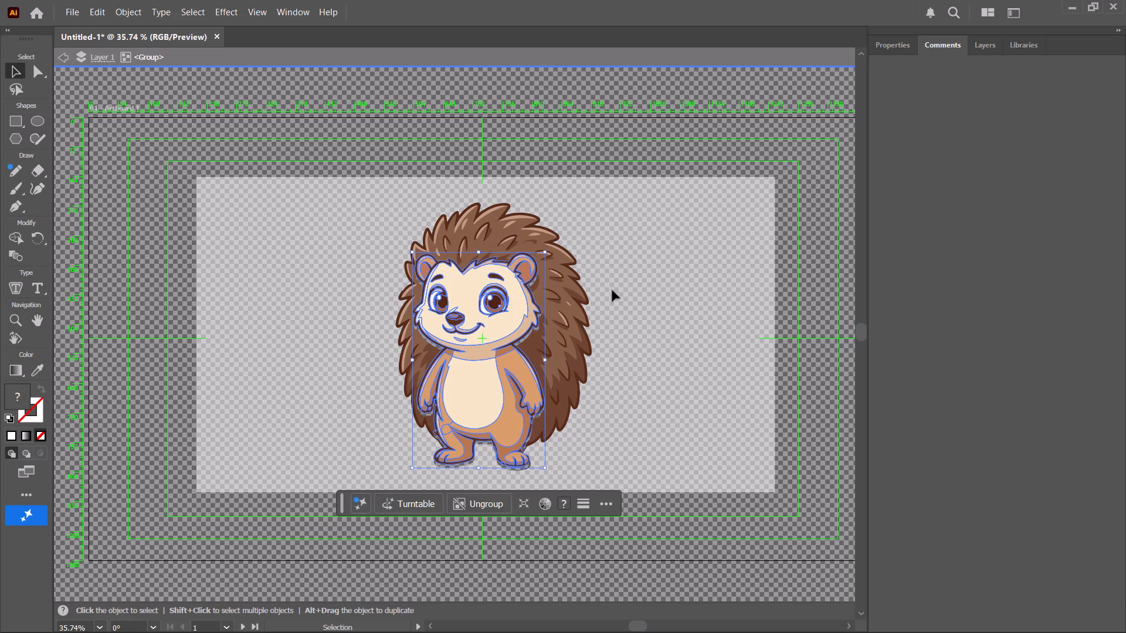
click(629, 309)
Select all parts of the isolated hedgehog and examine the path outlines of its spines, face and body up close.
key(ctrl+a)
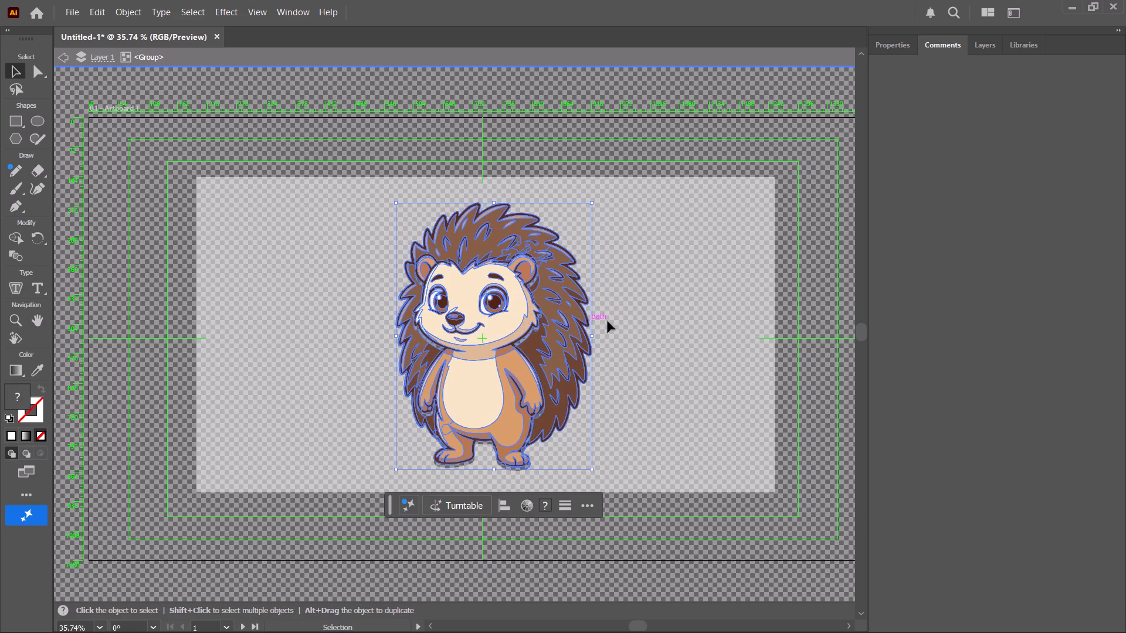
ctrl+scroll(609, 321, up, 5)
ctrl+scroll(581, 311, down, 3)
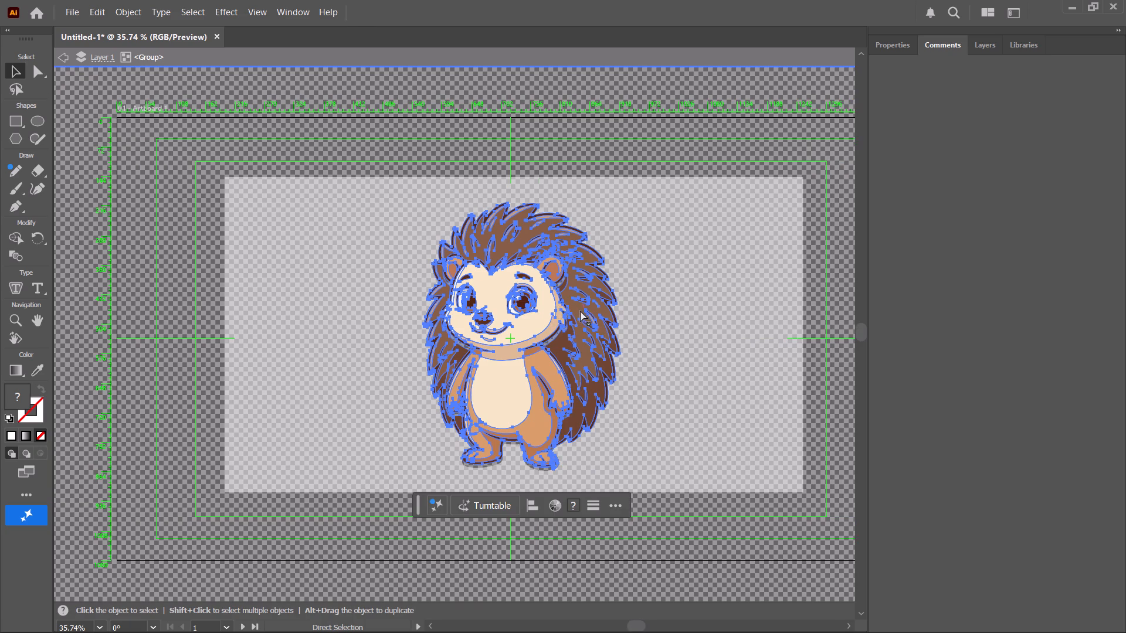
ctrl+scroll(663, 288, up, 2)
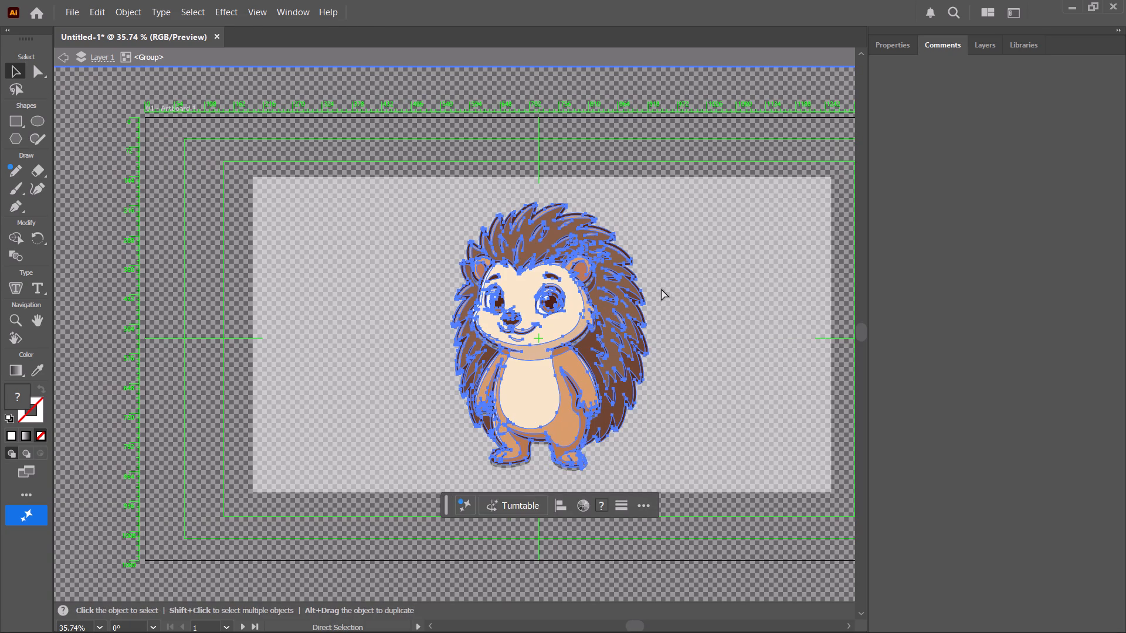
ctrl+scroll(662, 289, down, 2)
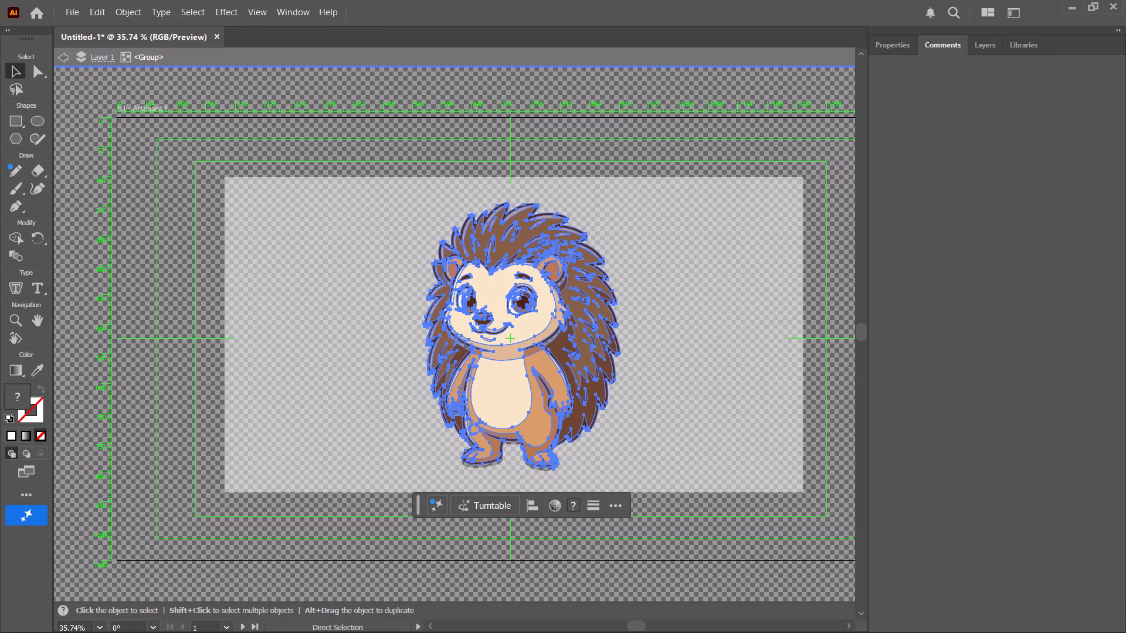
key(ctrl+equal)
key(ctrl+equal)
key(ctrl+equal)
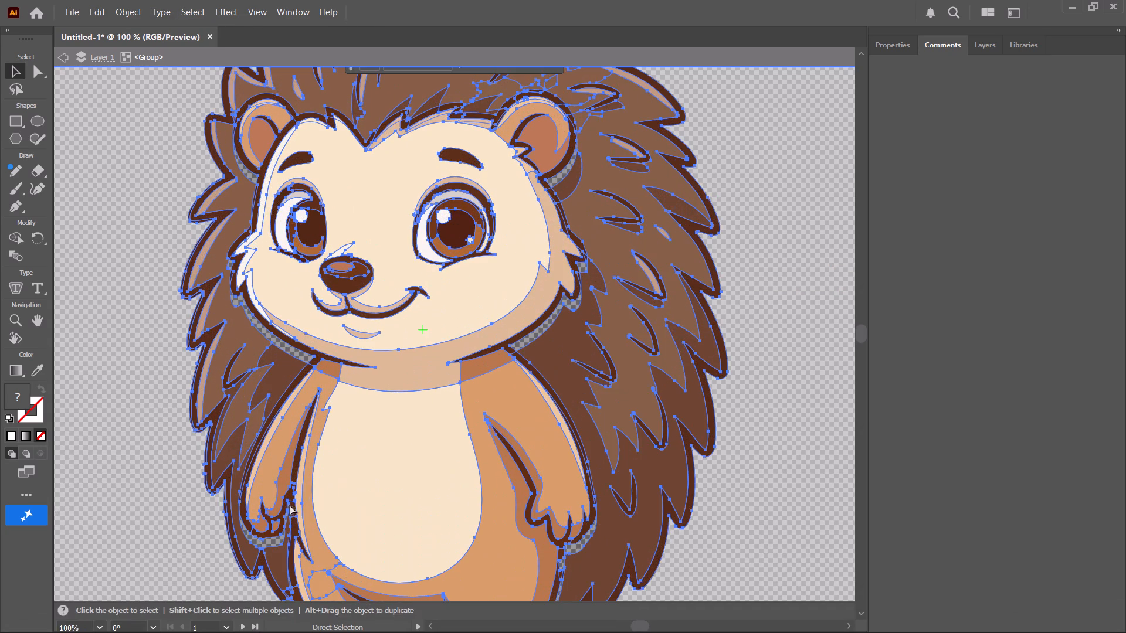
ctrl+scroll(462, 632, down, 2)
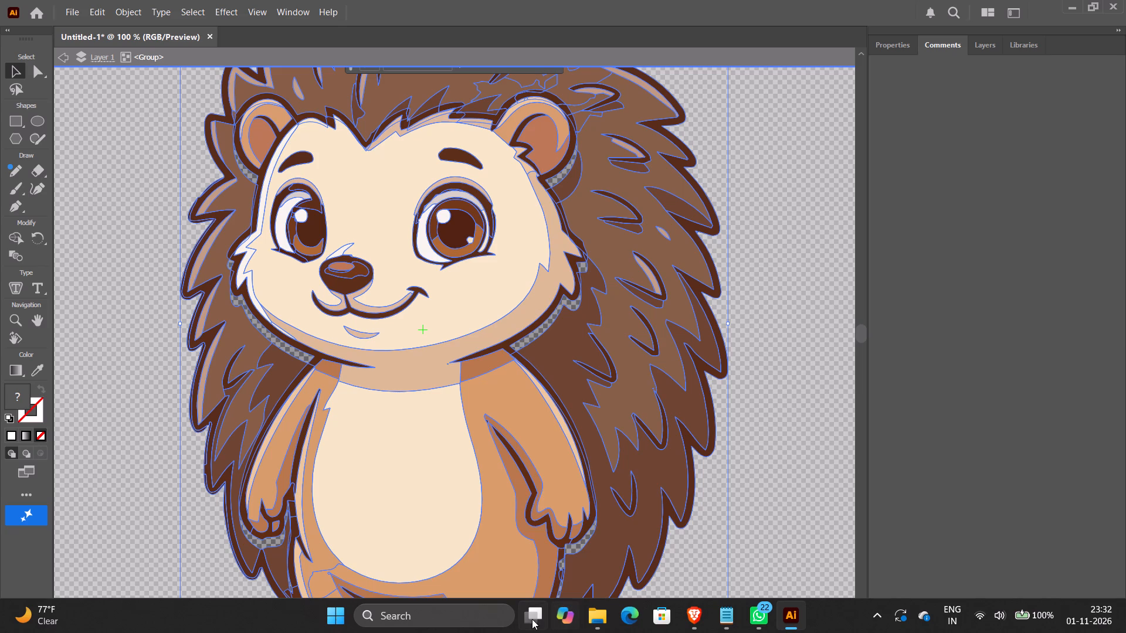
key(ctrl+minus)
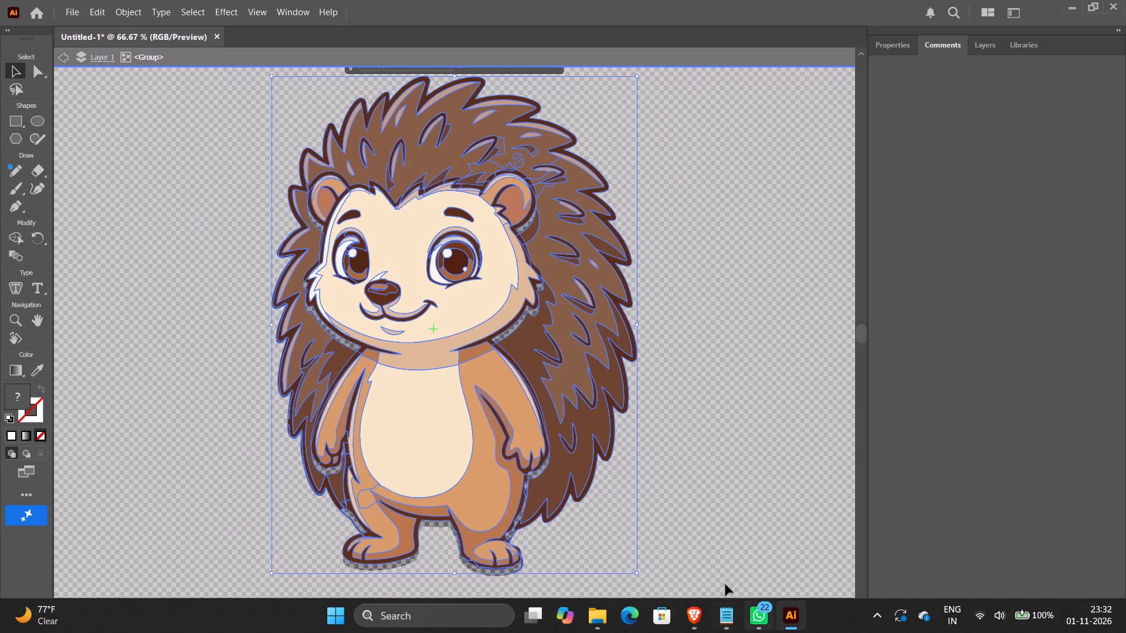
scroll(558, 445, up, 3)
scroll(555, 441, down, 1)
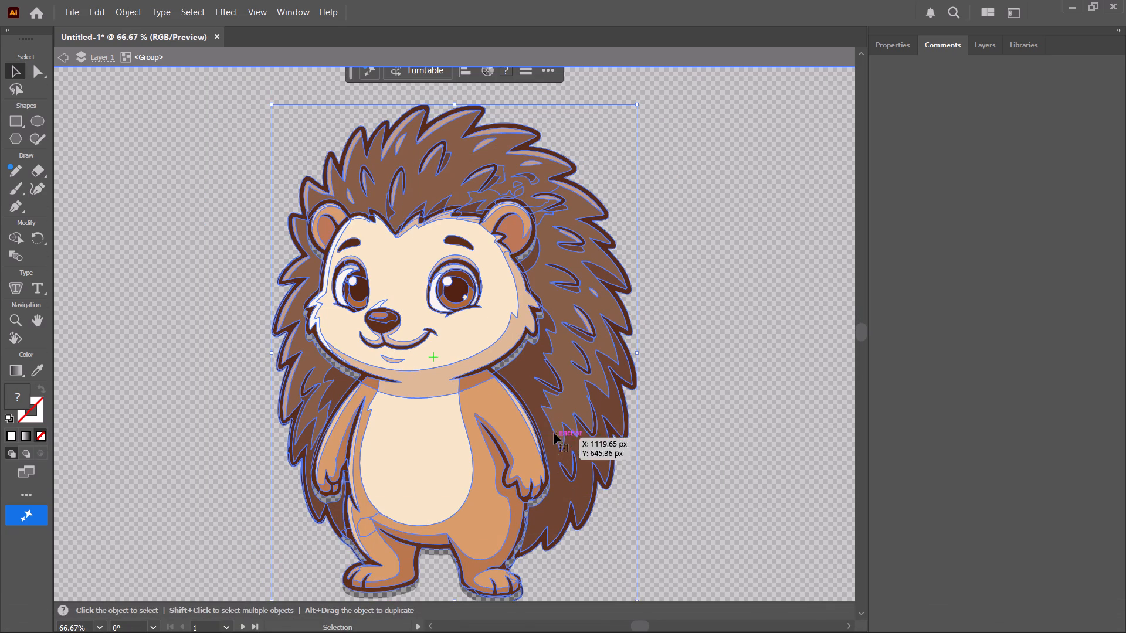
click(399, 209)
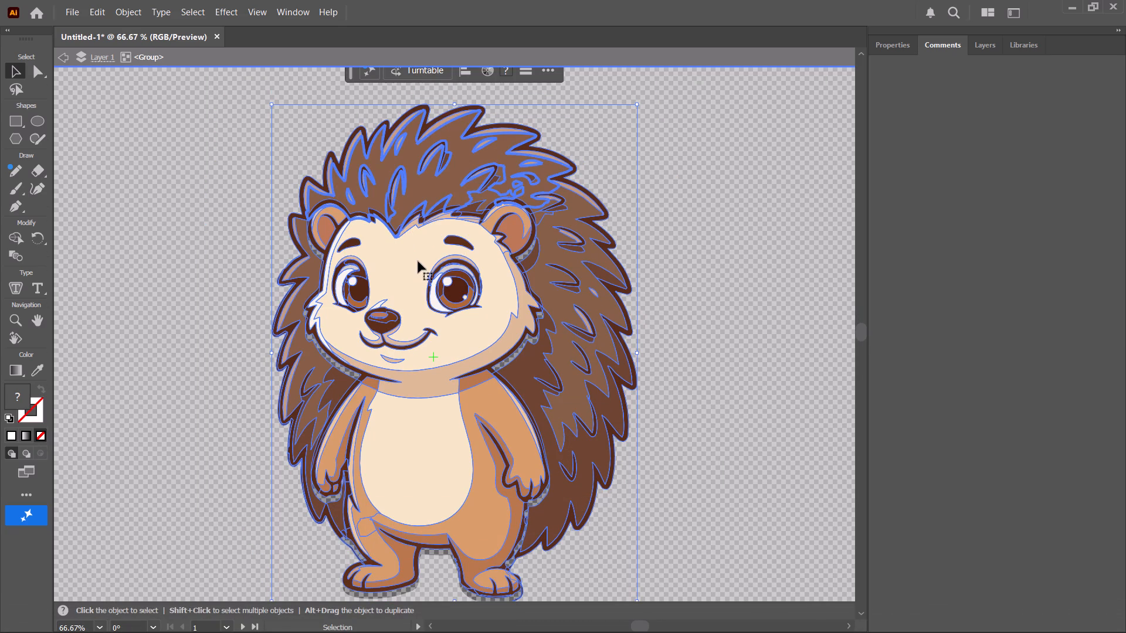
click(418, 261)
ctrl+click(492, 261)
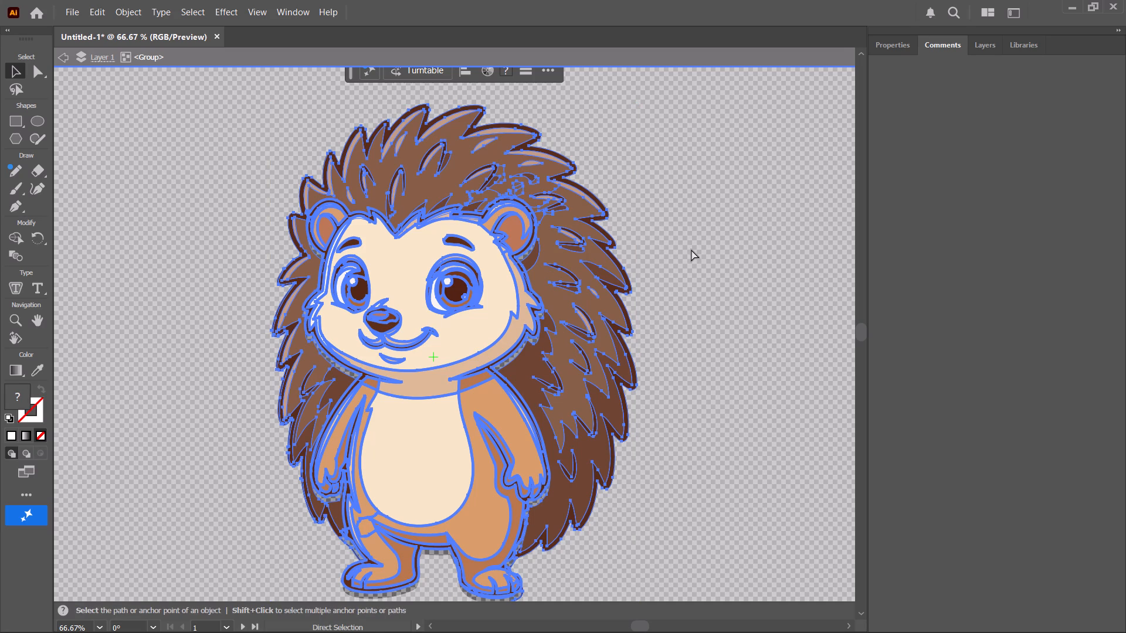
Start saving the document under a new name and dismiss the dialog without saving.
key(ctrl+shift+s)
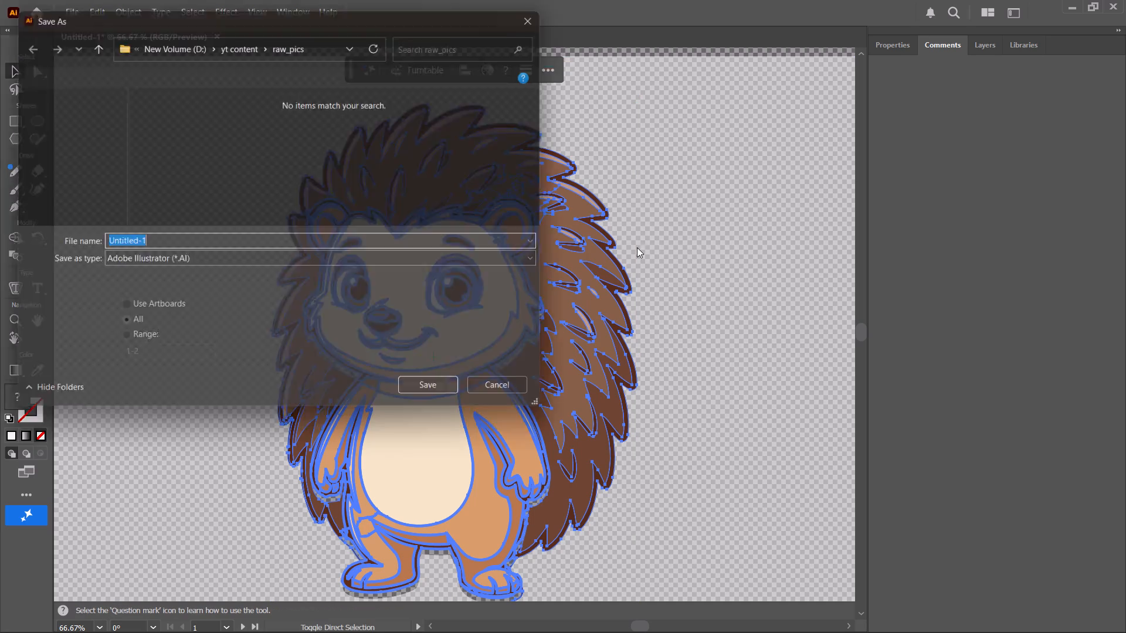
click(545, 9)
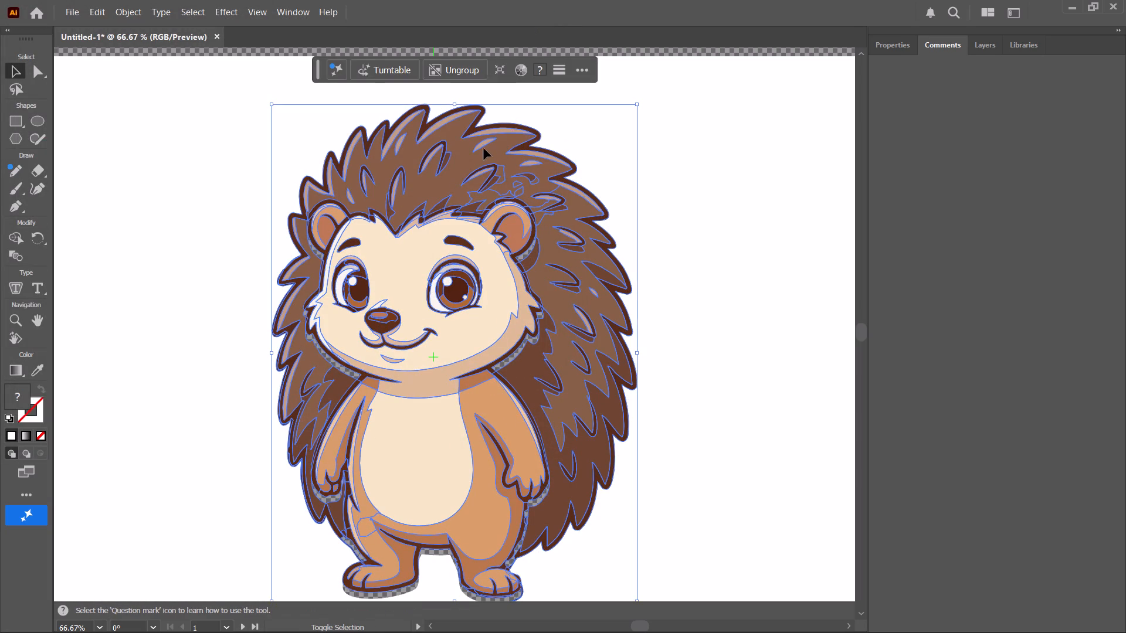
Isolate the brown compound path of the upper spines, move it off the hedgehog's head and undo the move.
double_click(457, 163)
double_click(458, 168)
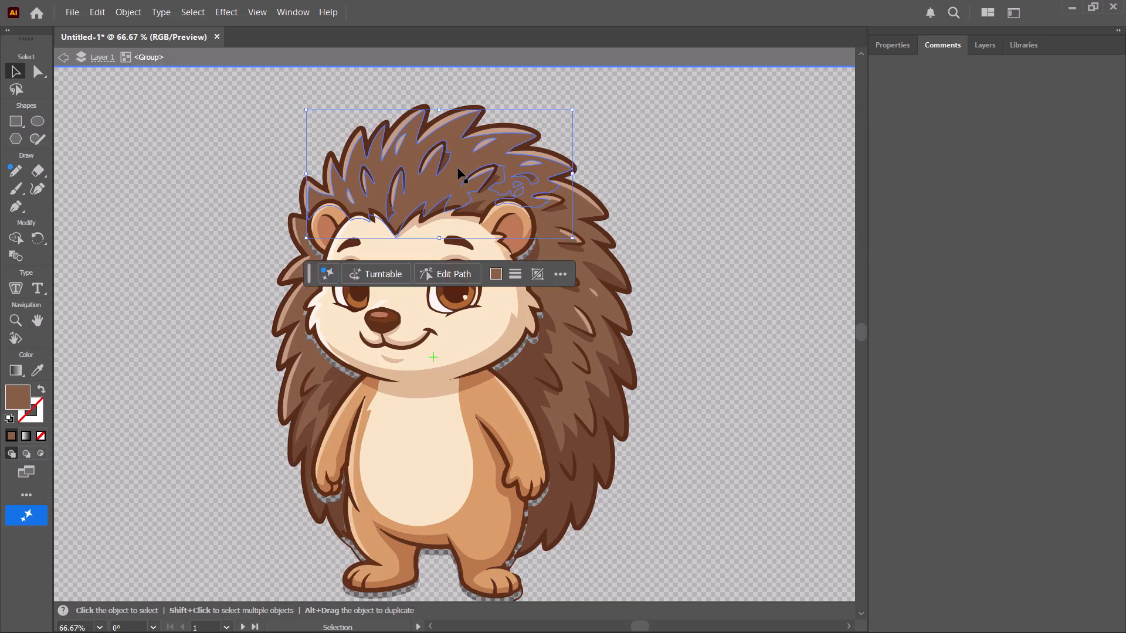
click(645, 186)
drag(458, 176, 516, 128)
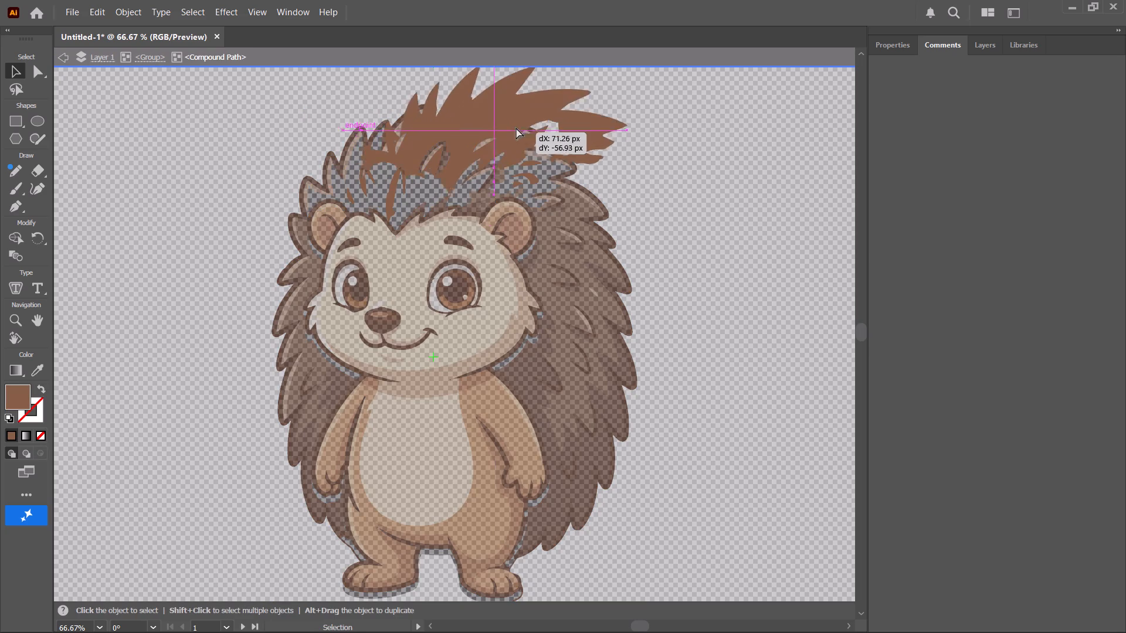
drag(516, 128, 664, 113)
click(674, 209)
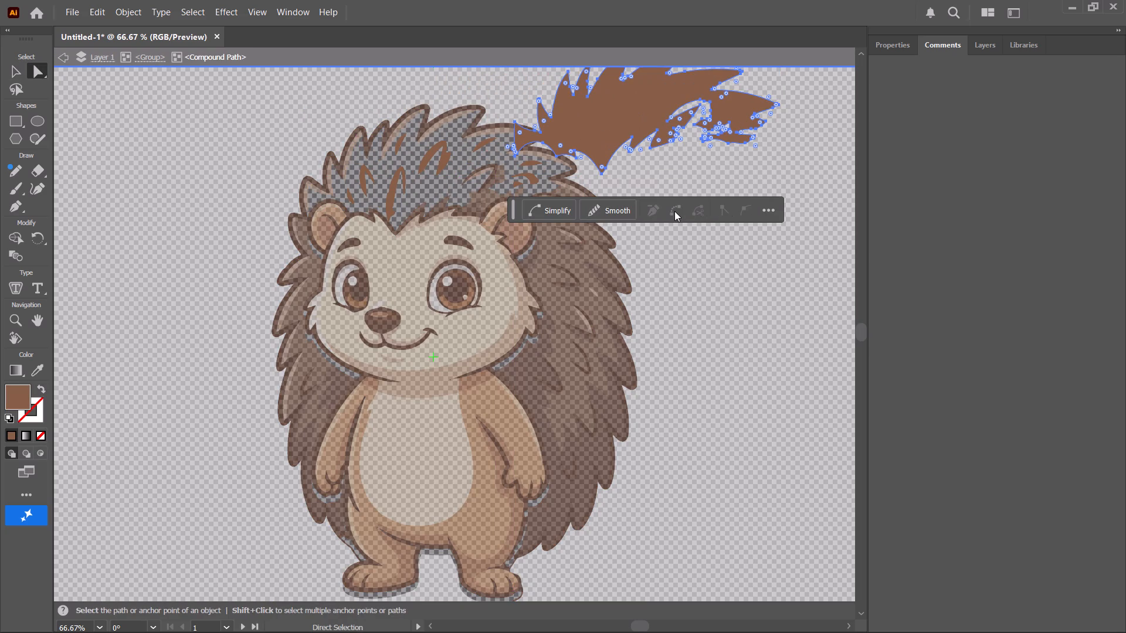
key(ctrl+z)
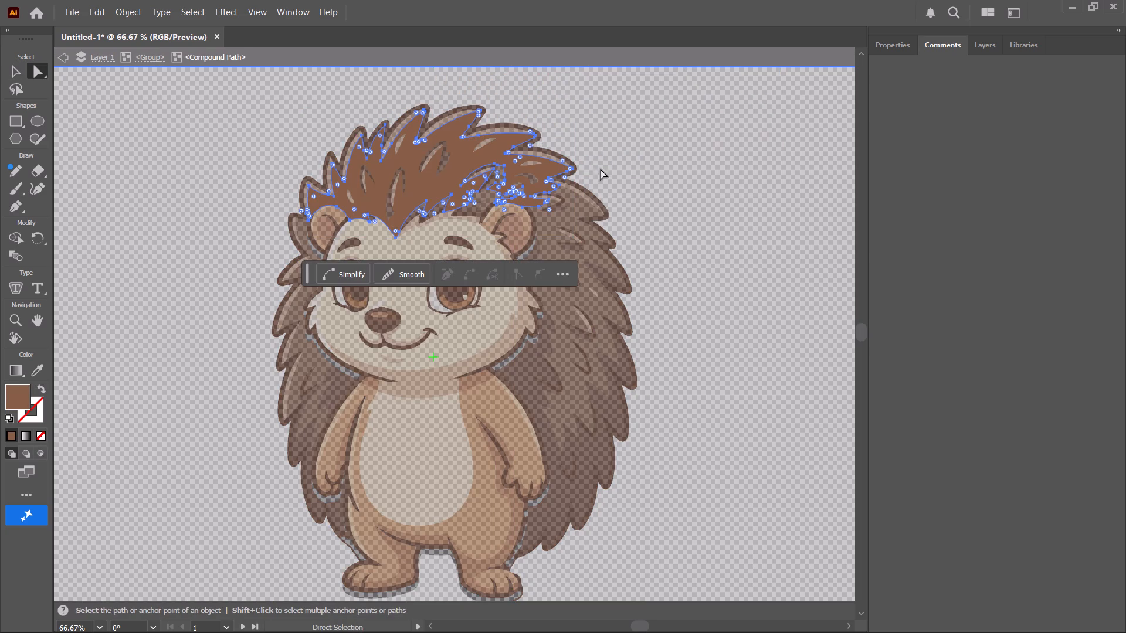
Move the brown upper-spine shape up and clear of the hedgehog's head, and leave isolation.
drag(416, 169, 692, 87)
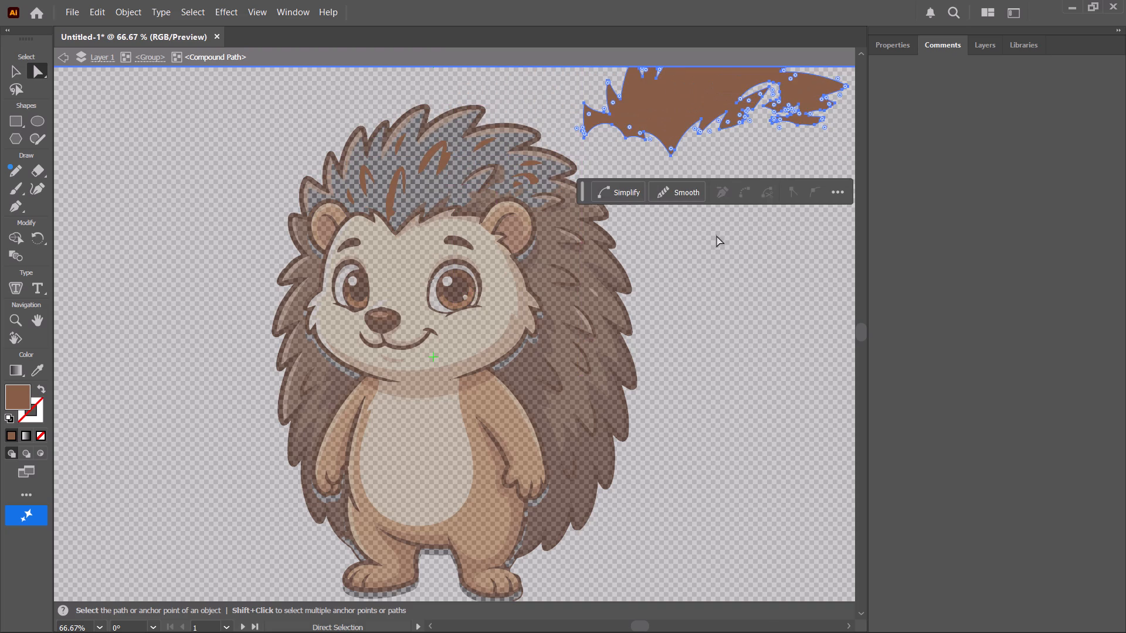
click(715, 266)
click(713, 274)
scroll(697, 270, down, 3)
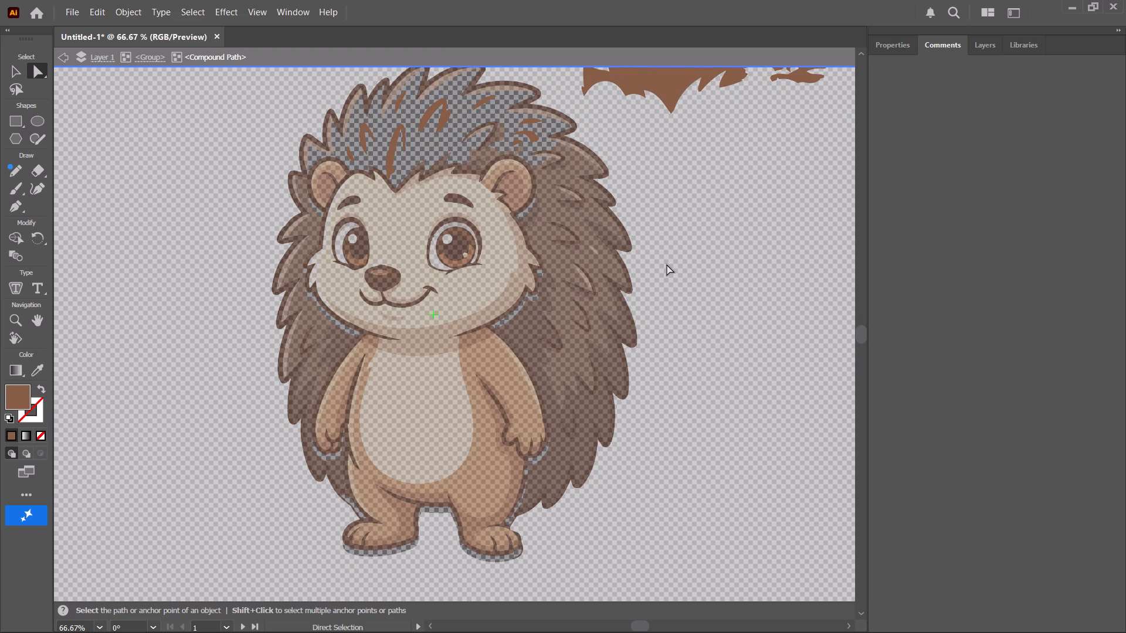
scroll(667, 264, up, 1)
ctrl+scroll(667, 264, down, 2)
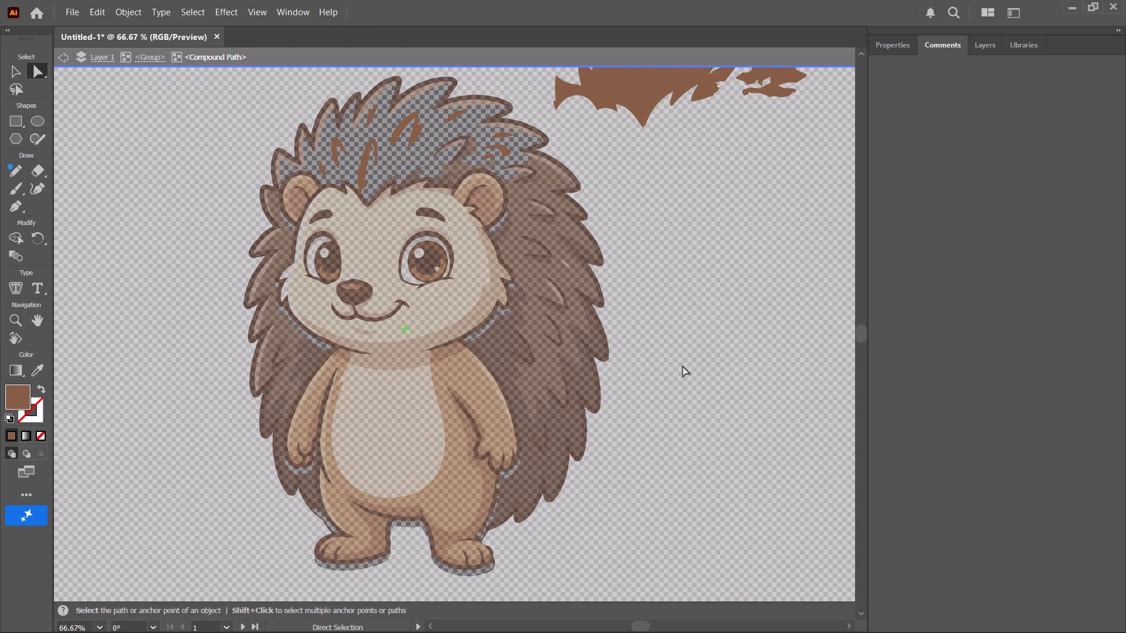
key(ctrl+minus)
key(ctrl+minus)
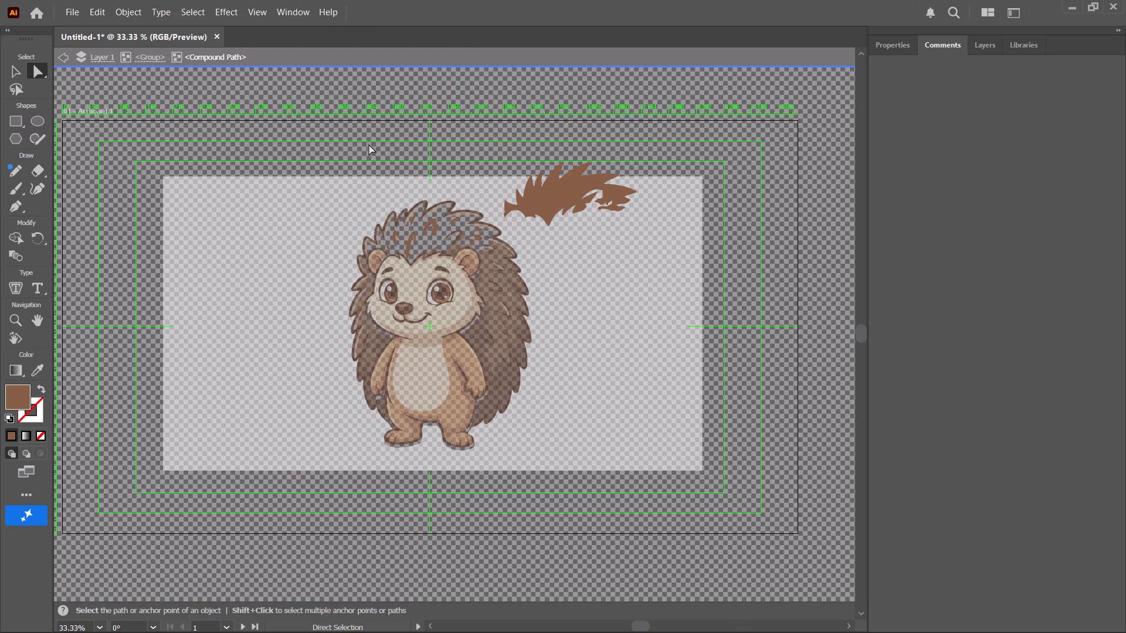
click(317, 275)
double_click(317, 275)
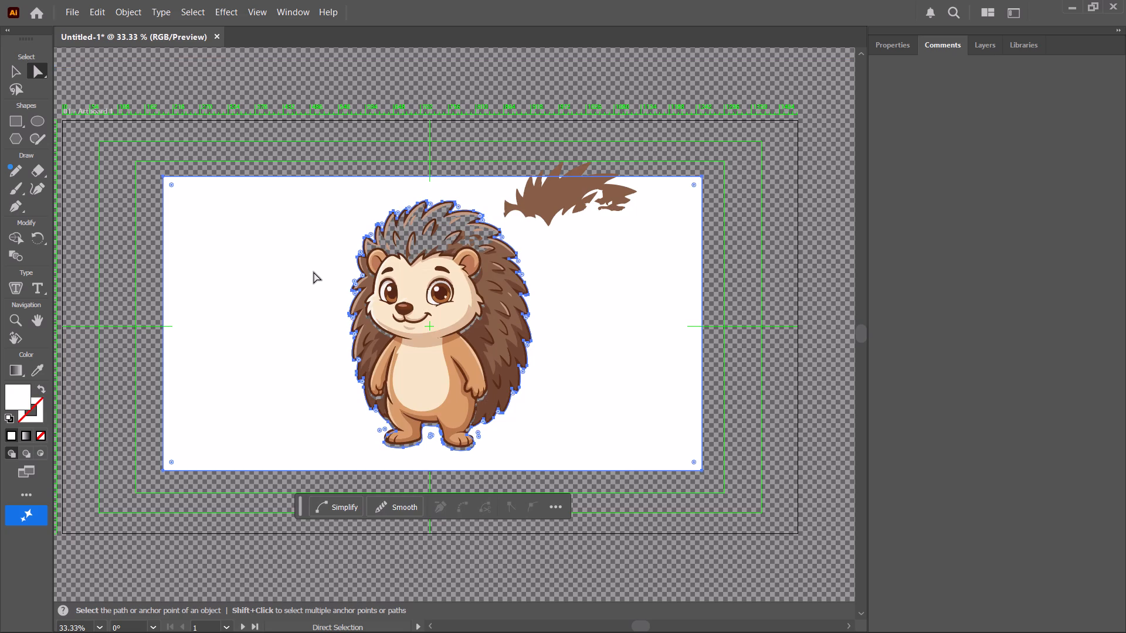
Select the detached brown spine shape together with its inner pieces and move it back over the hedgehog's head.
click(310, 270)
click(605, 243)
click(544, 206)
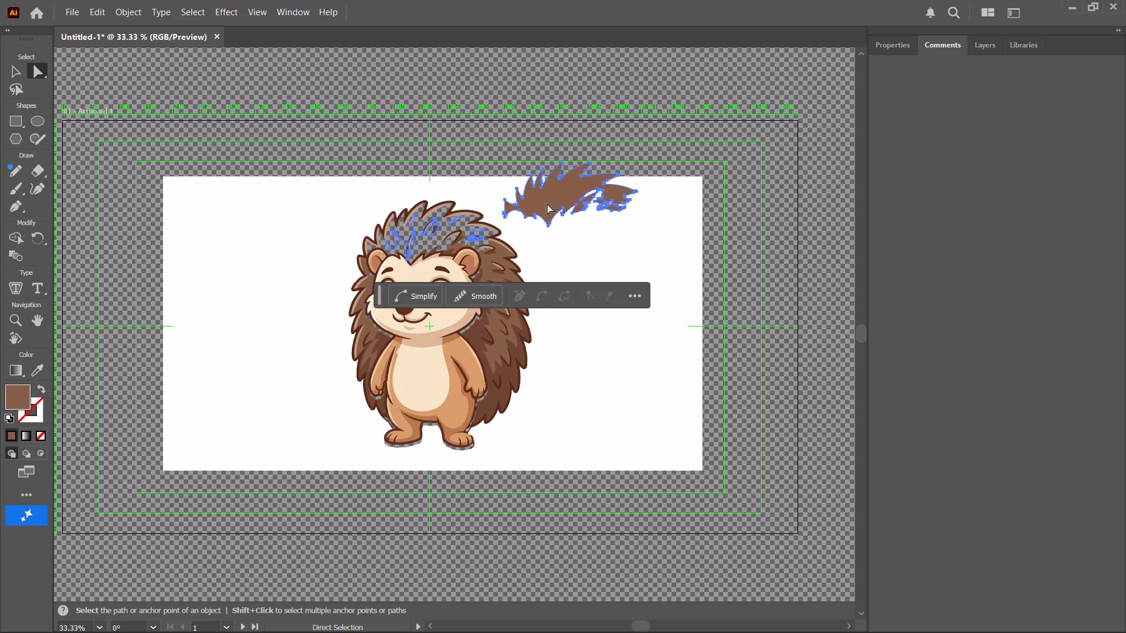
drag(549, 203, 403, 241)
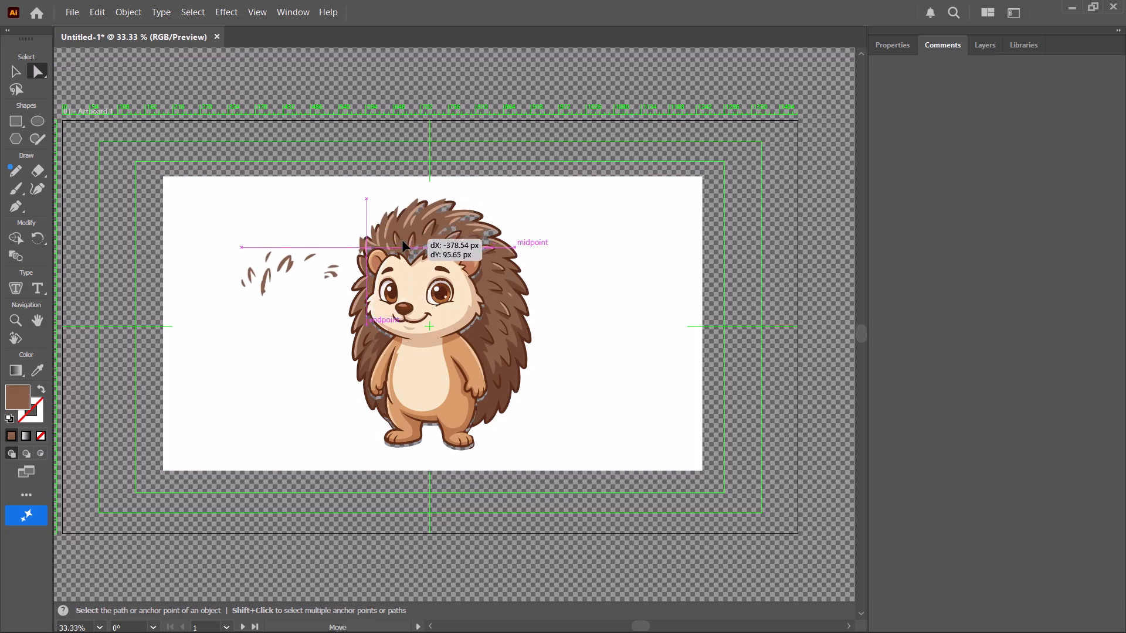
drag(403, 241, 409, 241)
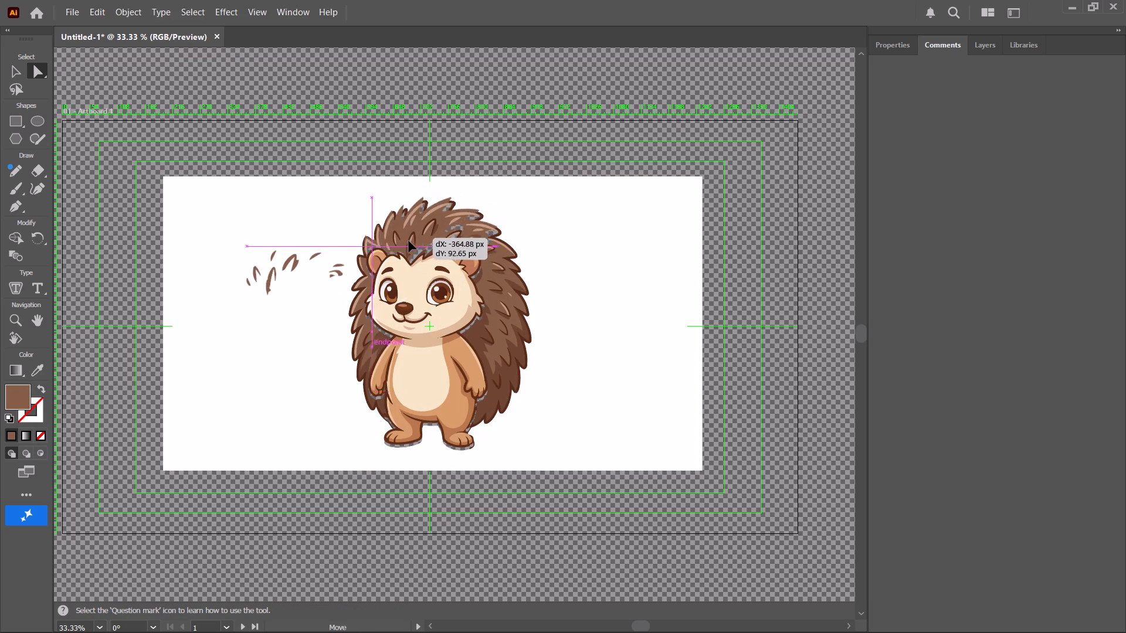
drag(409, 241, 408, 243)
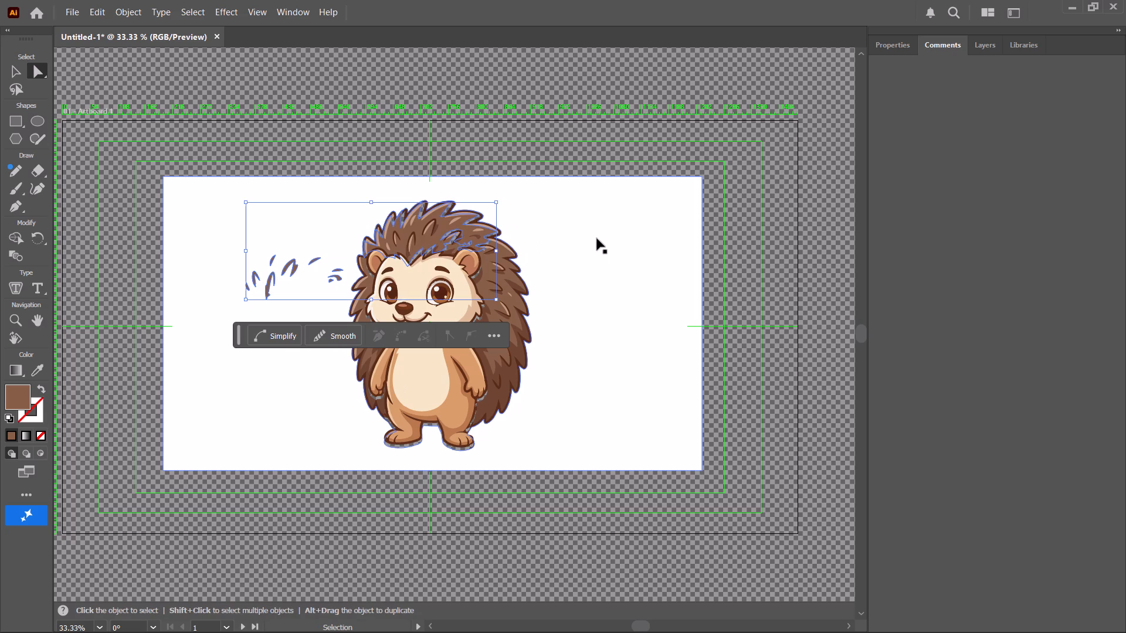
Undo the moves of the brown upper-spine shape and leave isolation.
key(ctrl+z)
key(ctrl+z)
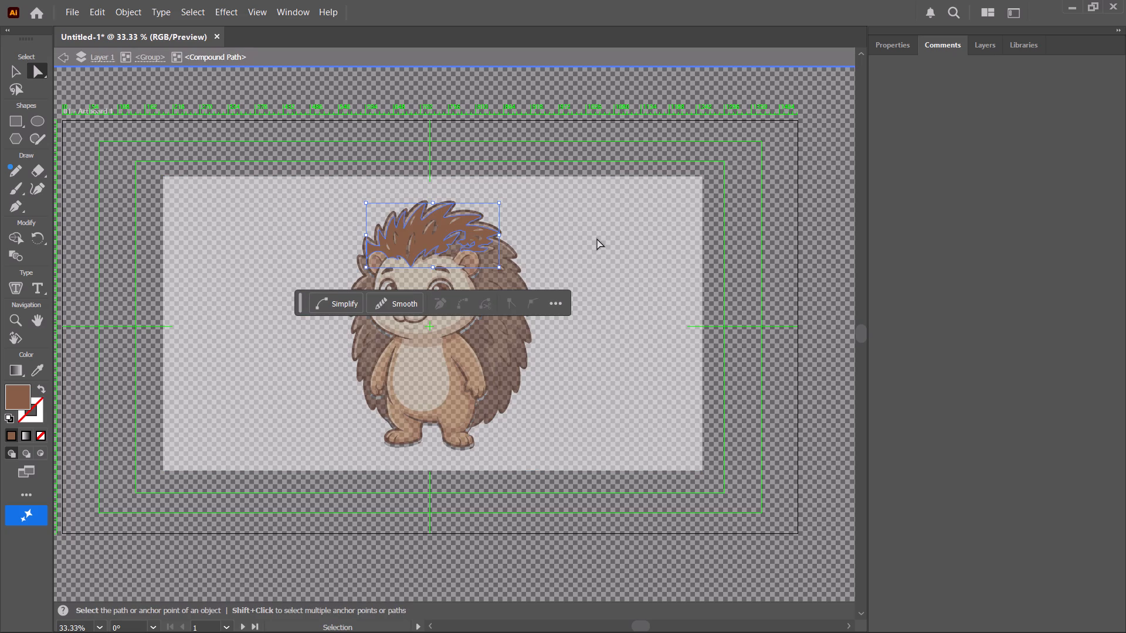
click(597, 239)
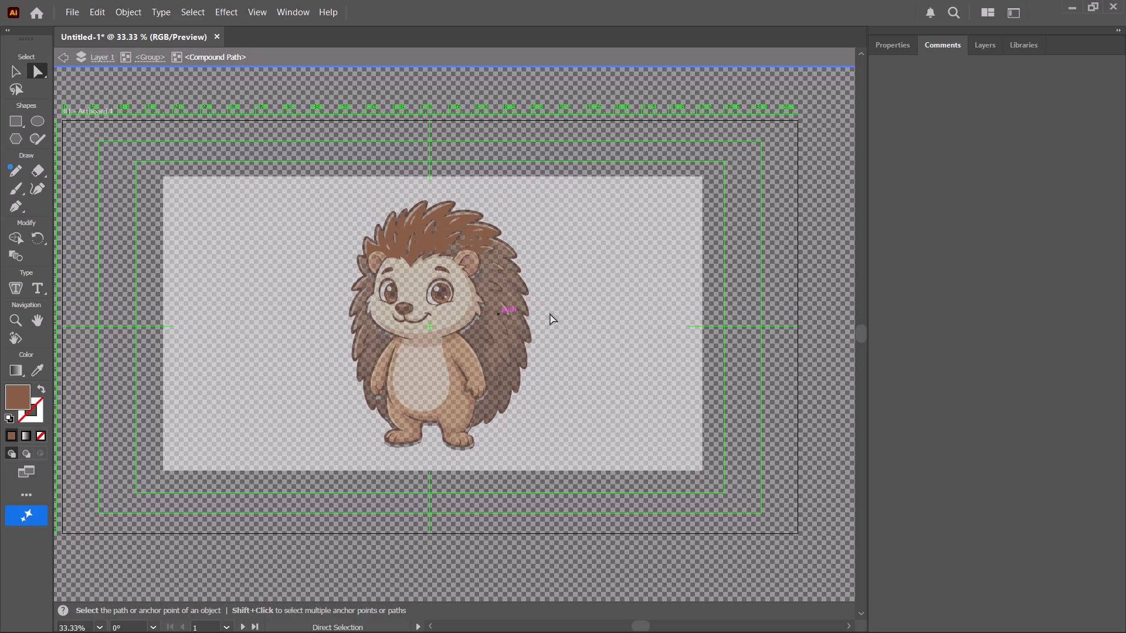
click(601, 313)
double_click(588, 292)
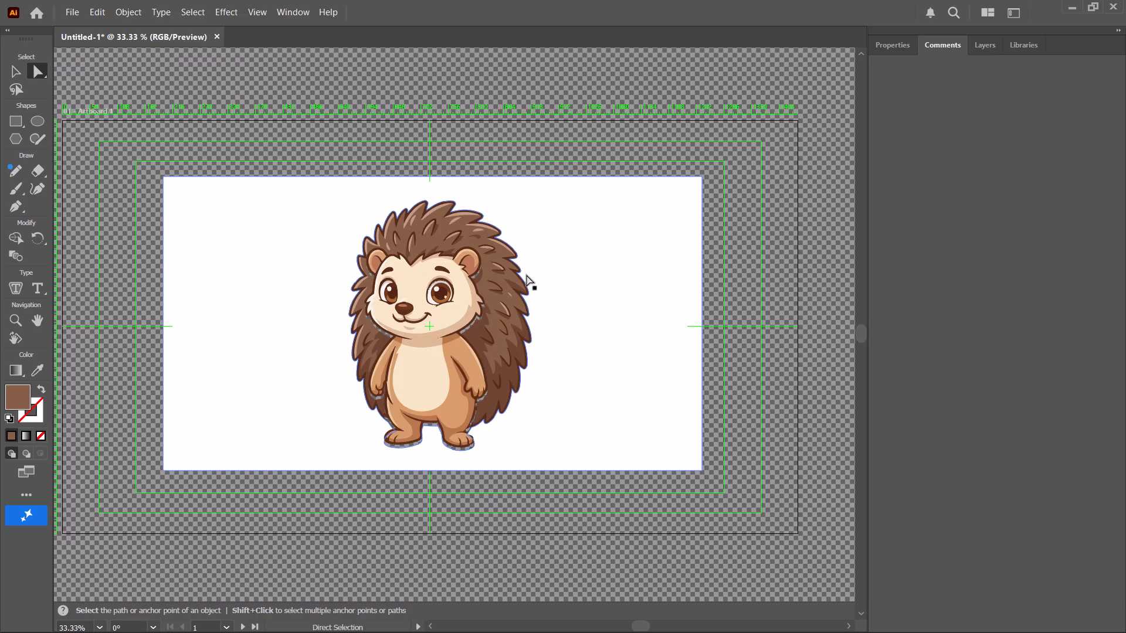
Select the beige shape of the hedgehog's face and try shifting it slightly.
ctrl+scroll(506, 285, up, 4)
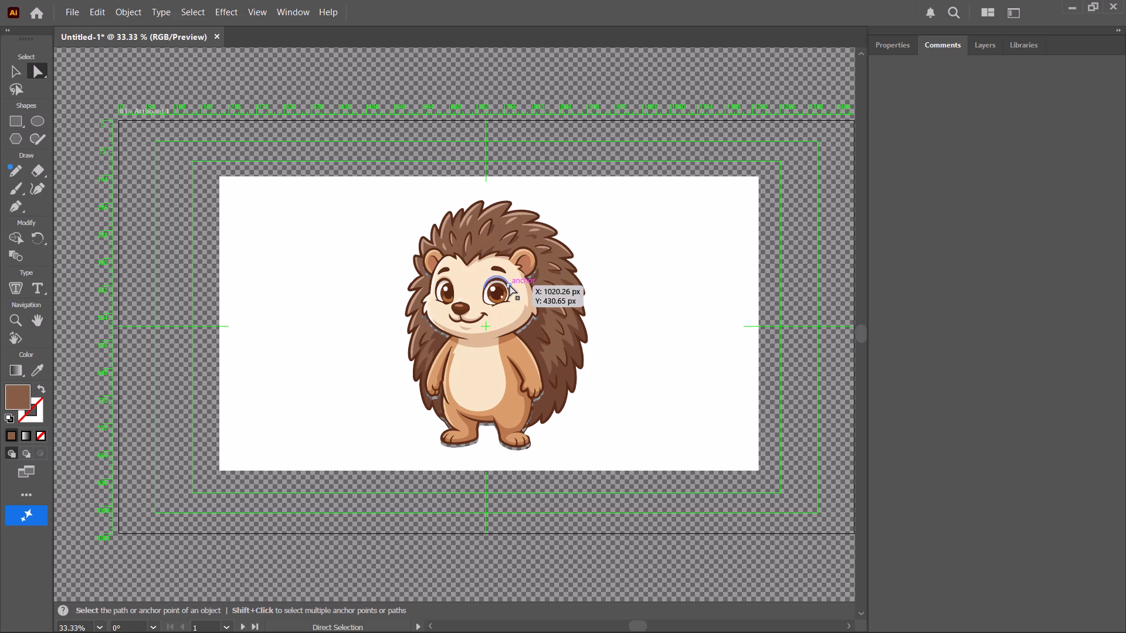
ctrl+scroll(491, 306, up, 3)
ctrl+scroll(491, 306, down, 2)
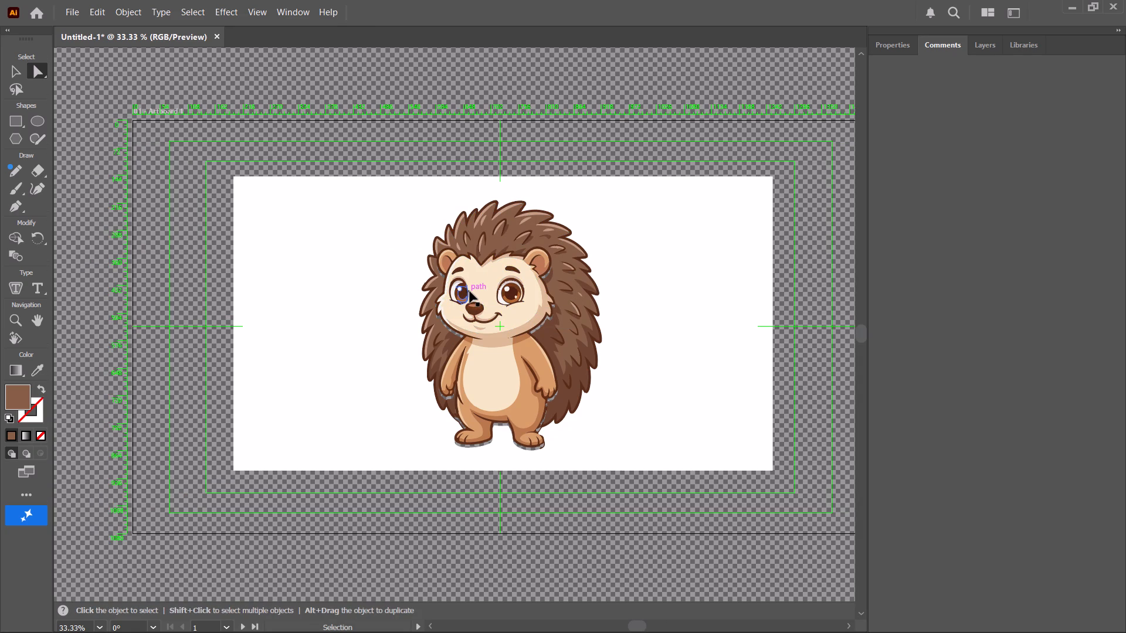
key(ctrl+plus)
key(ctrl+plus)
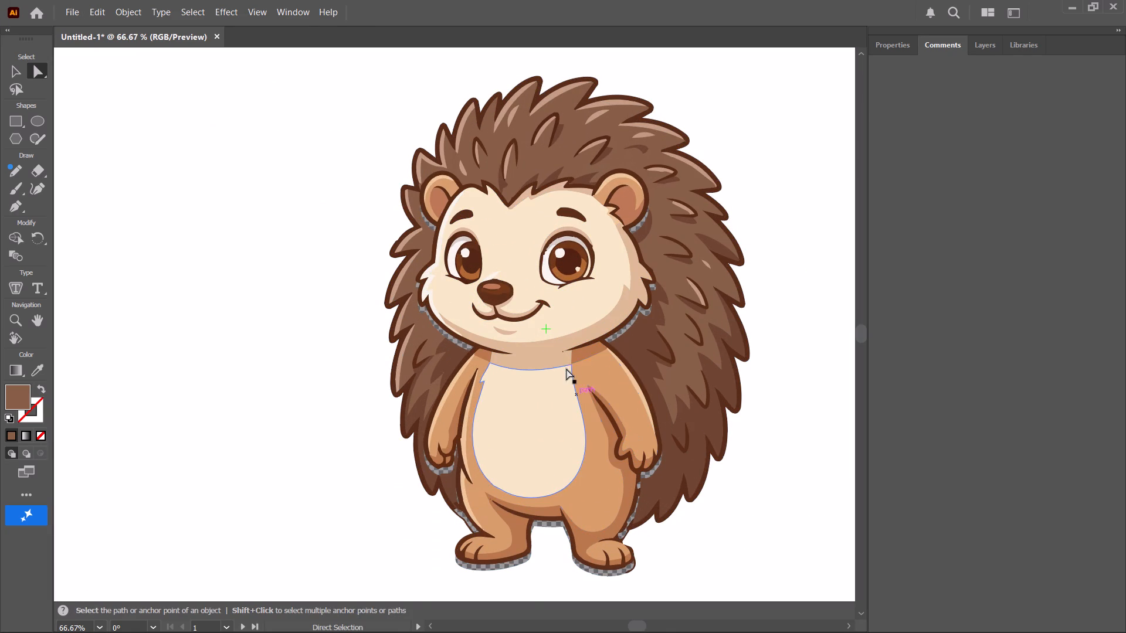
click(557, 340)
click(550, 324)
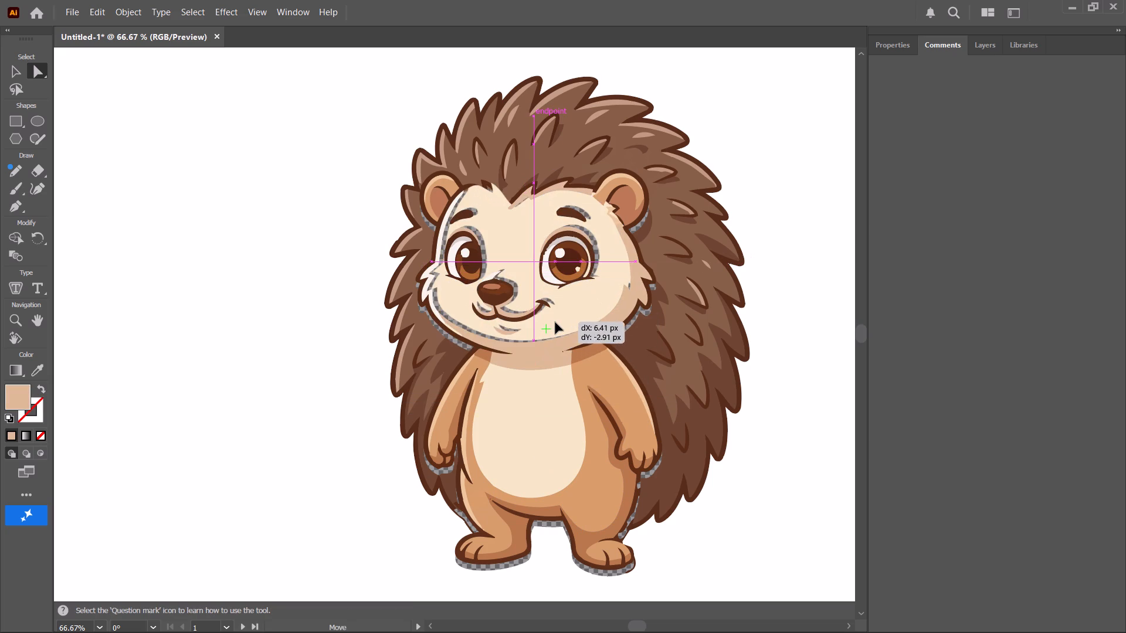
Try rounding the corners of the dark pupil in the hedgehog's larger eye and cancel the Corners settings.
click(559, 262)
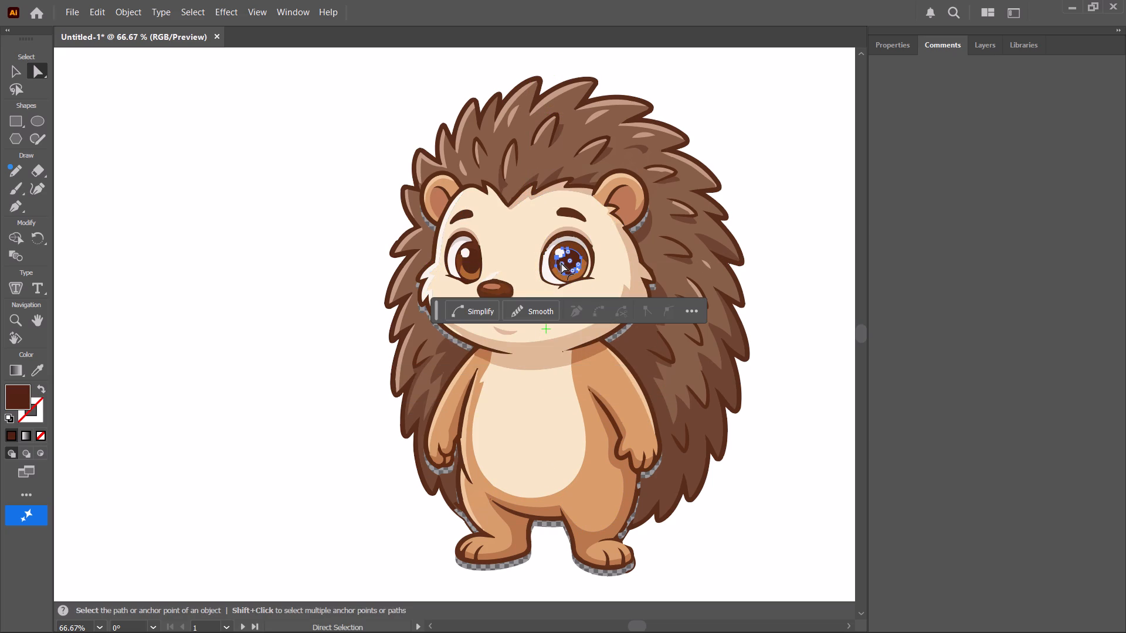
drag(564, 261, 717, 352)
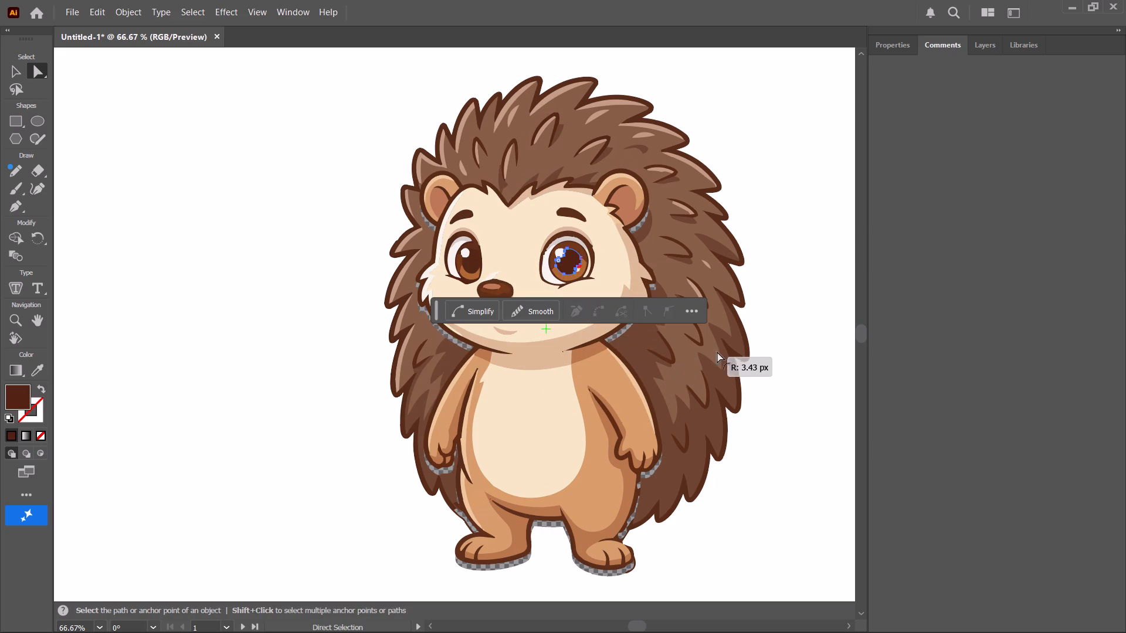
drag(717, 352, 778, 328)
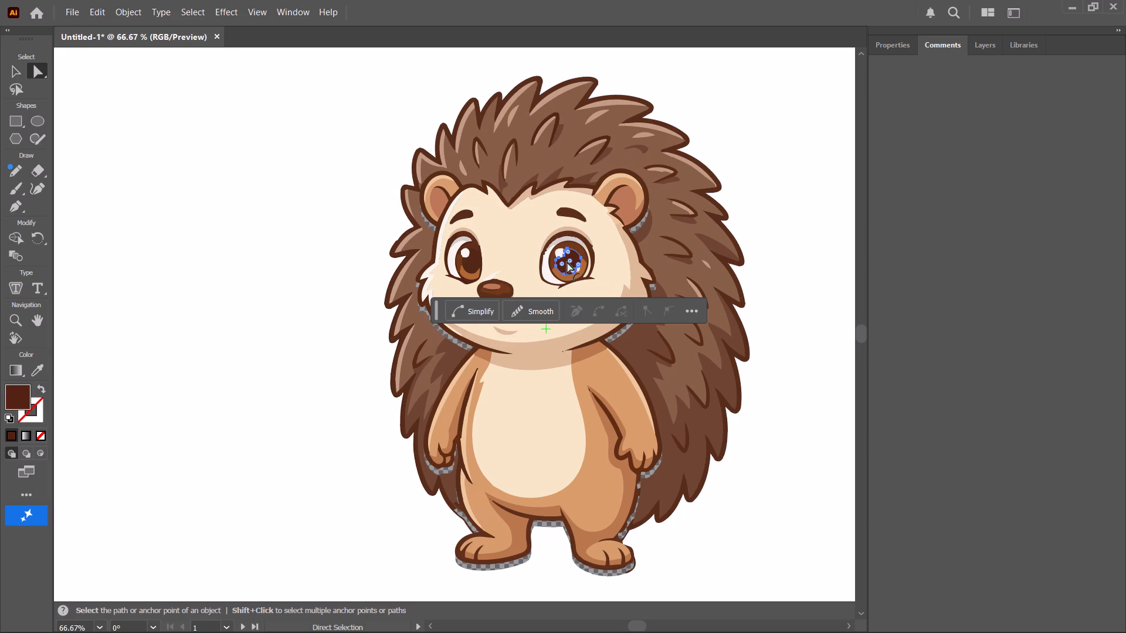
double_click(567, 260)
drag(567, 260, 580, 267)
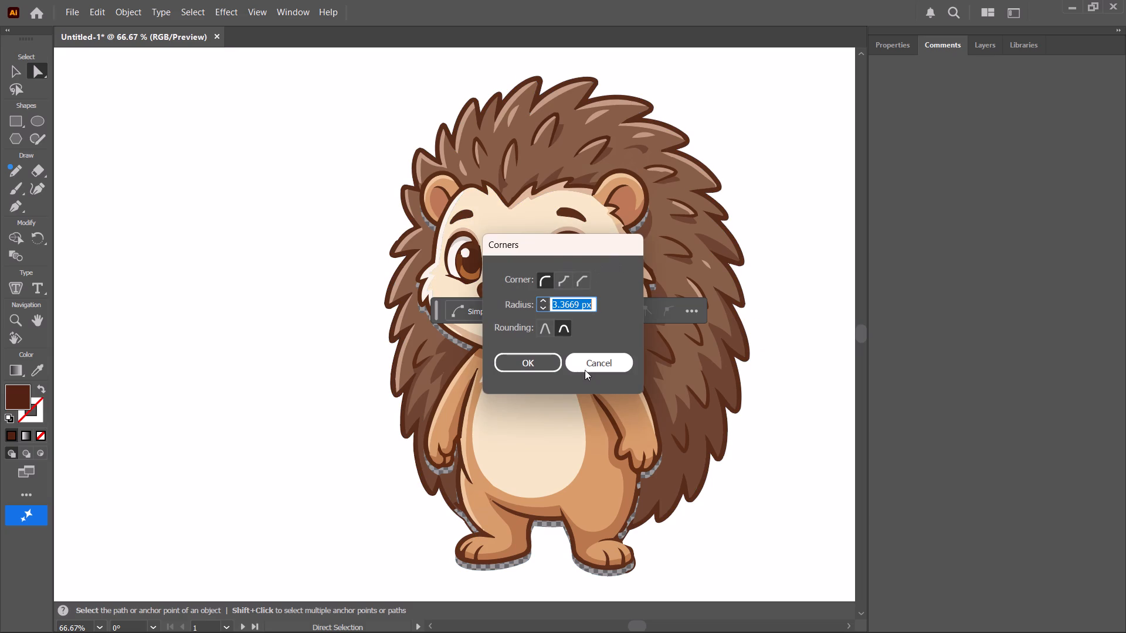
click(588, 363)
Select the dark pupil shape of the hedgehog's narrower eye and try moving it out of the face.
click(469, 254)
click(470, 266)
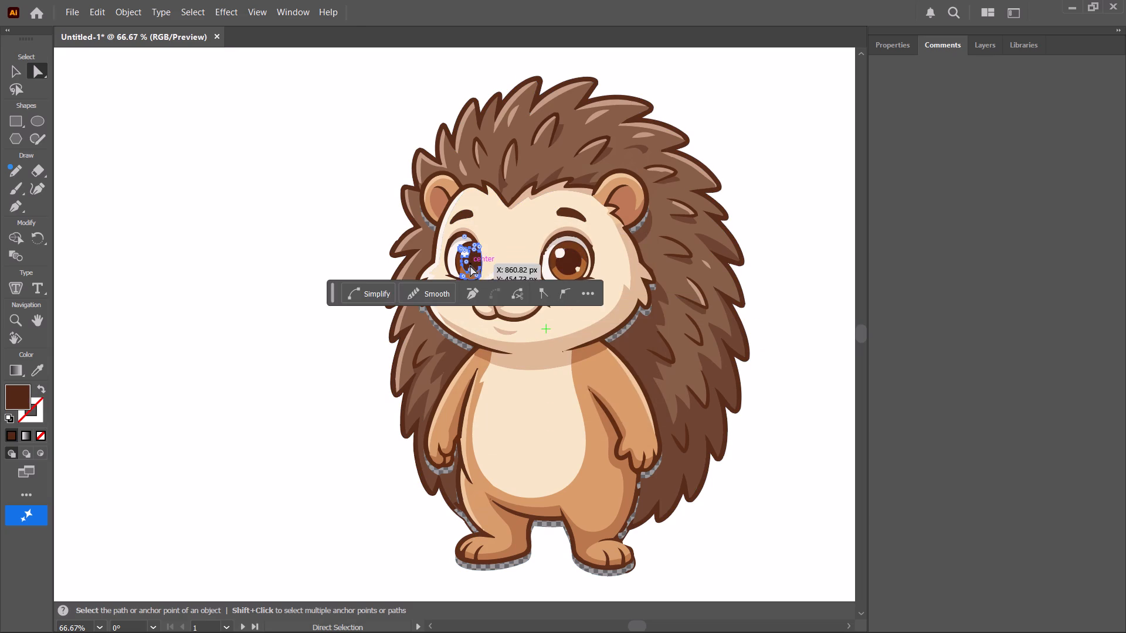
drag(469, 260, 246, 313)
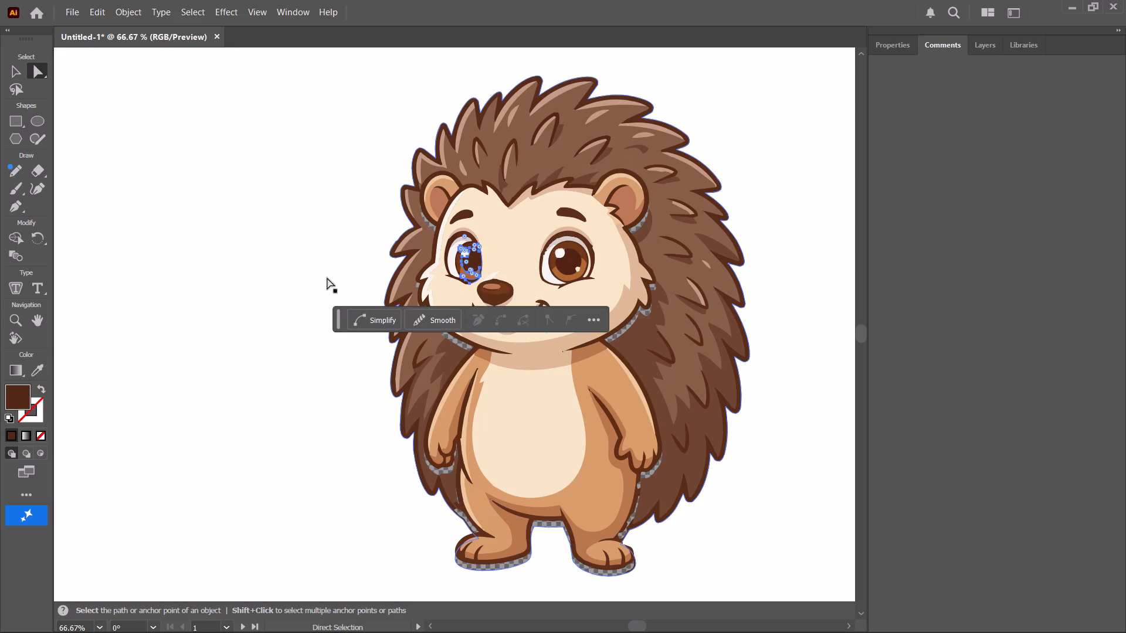
Move the eyebrow above the narrower eye up by about 17 px and across by about 7 px.
click(463, 216)
drag(463, 216, 467, 204)
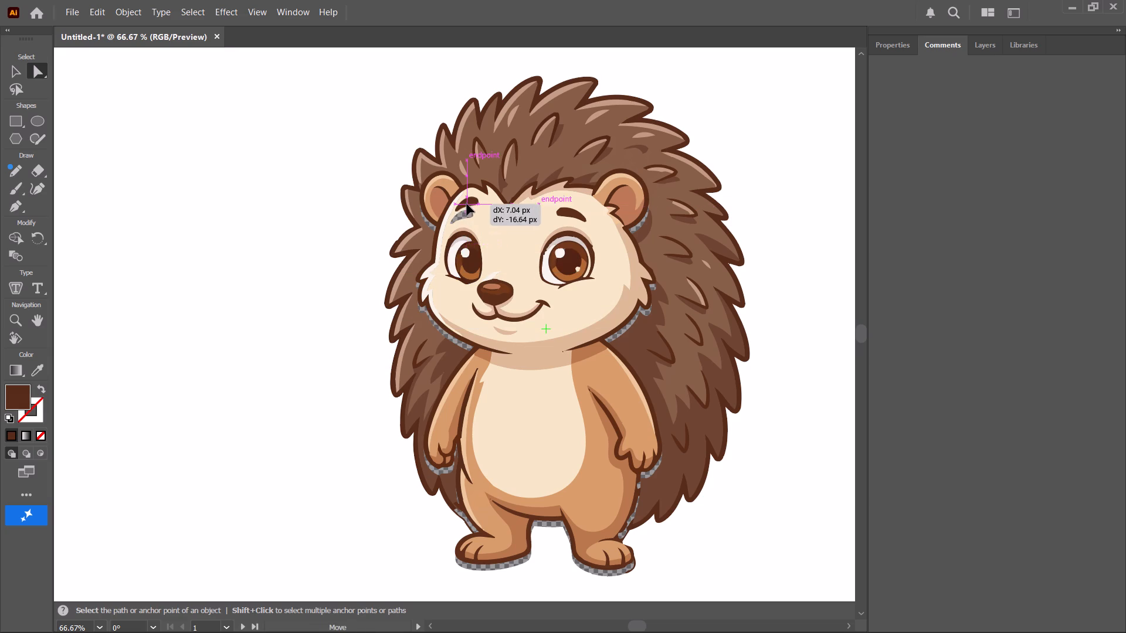
drag(467, 204, 467, 203)
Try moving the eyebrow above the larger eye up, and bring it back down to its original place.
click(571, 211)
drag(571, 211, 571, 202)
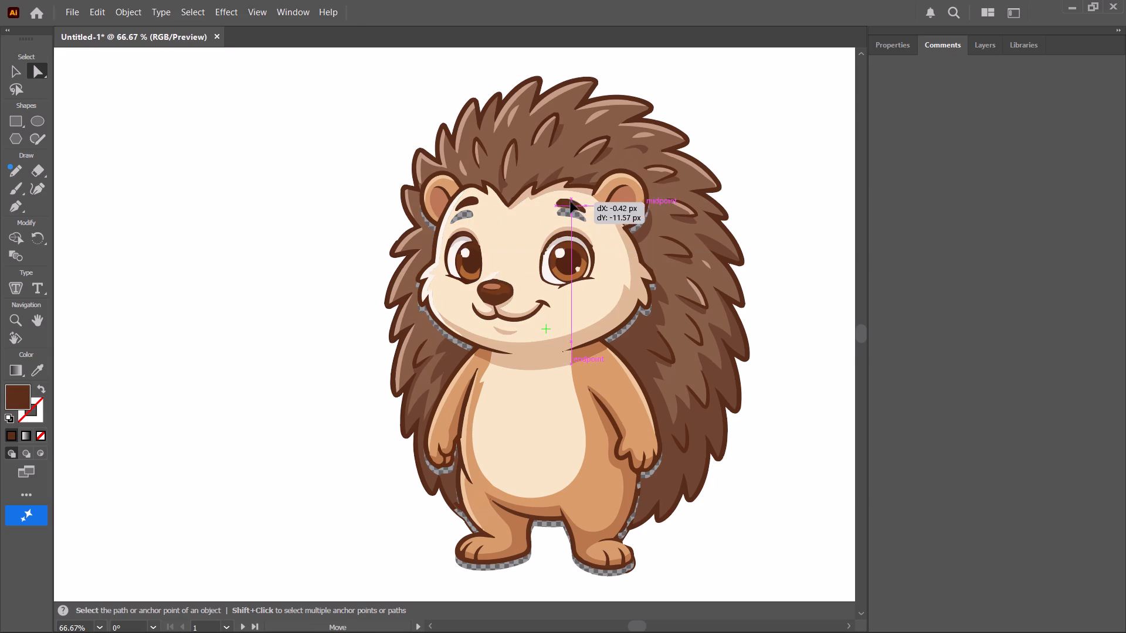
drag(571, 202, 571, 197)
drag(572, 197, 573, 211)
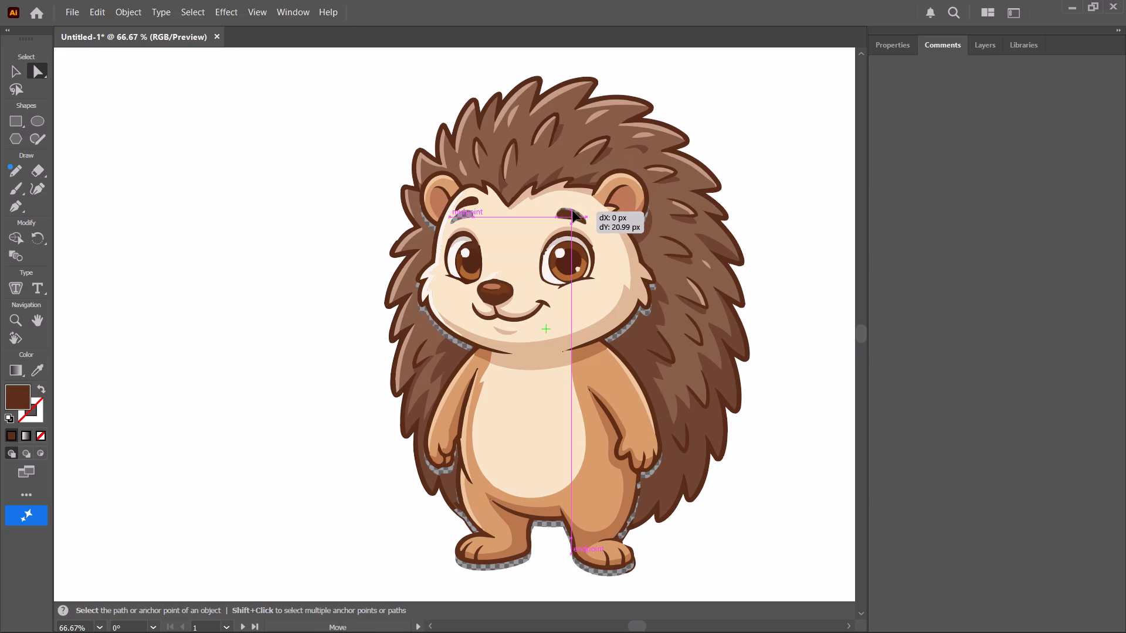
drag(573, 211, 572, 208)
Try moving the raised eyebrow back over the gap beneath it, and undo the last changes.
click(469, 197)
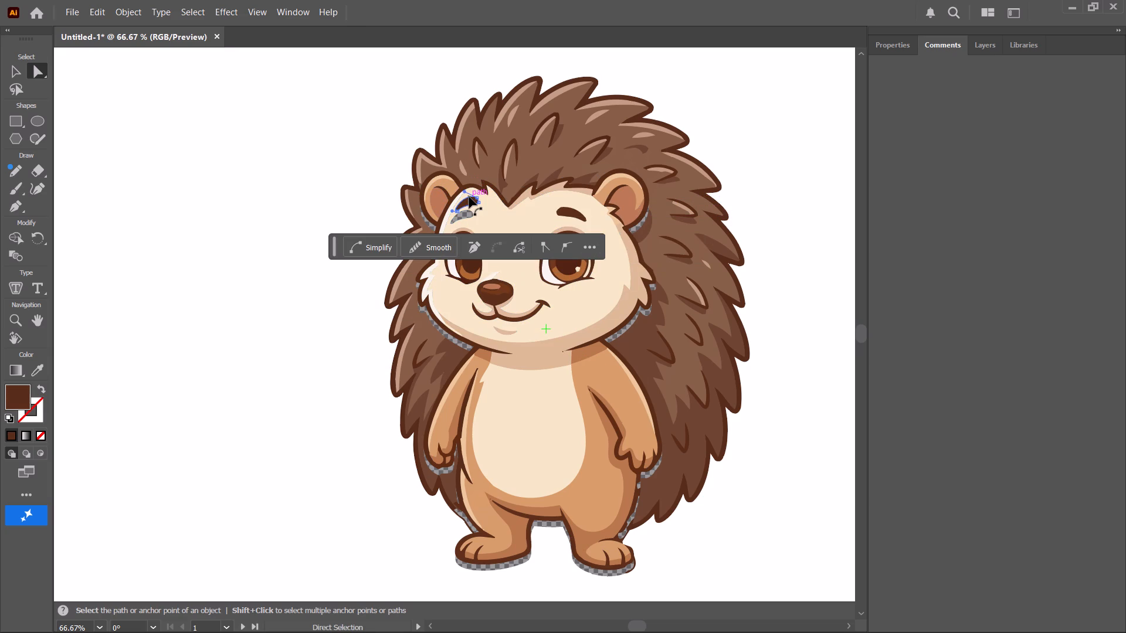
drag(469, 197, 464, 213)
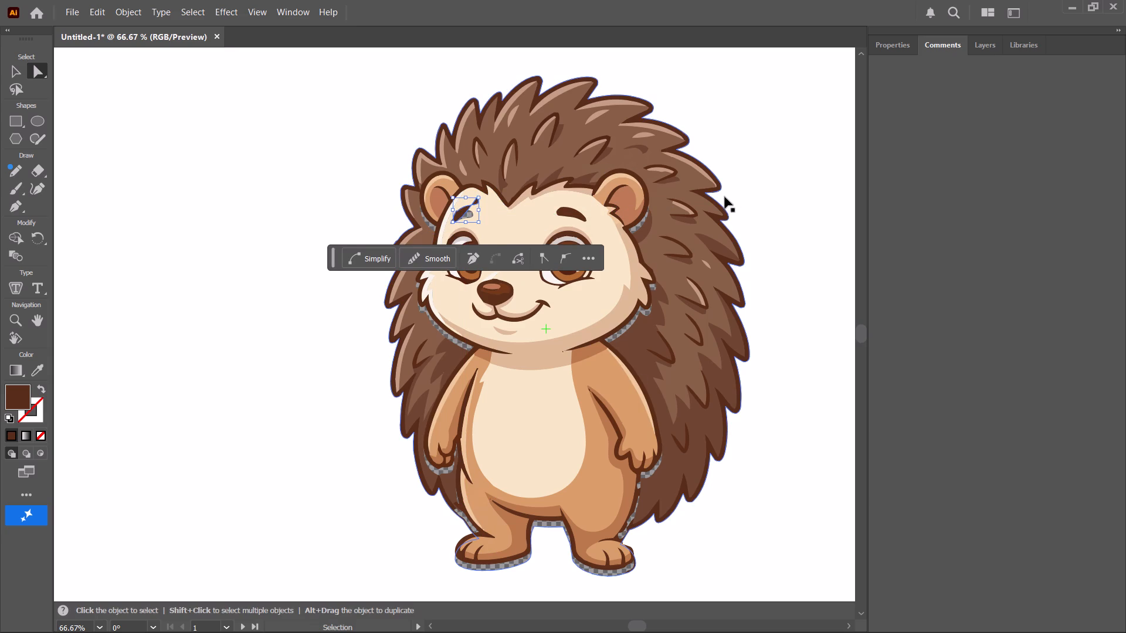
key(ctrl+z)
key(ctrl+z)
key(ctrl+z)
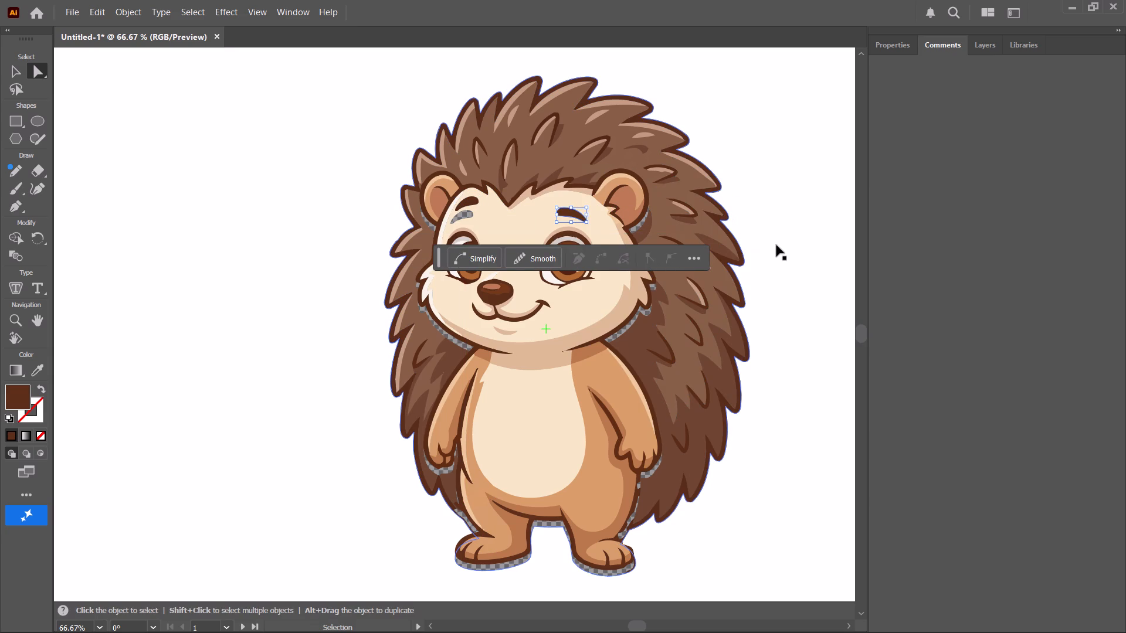
Select the tan shape covering the hedgehog's narrower arm and adjoining leg, and shift it slightly away from its outline.
ctrl+click(776, 245)
scroll(500, 412, down, 2)
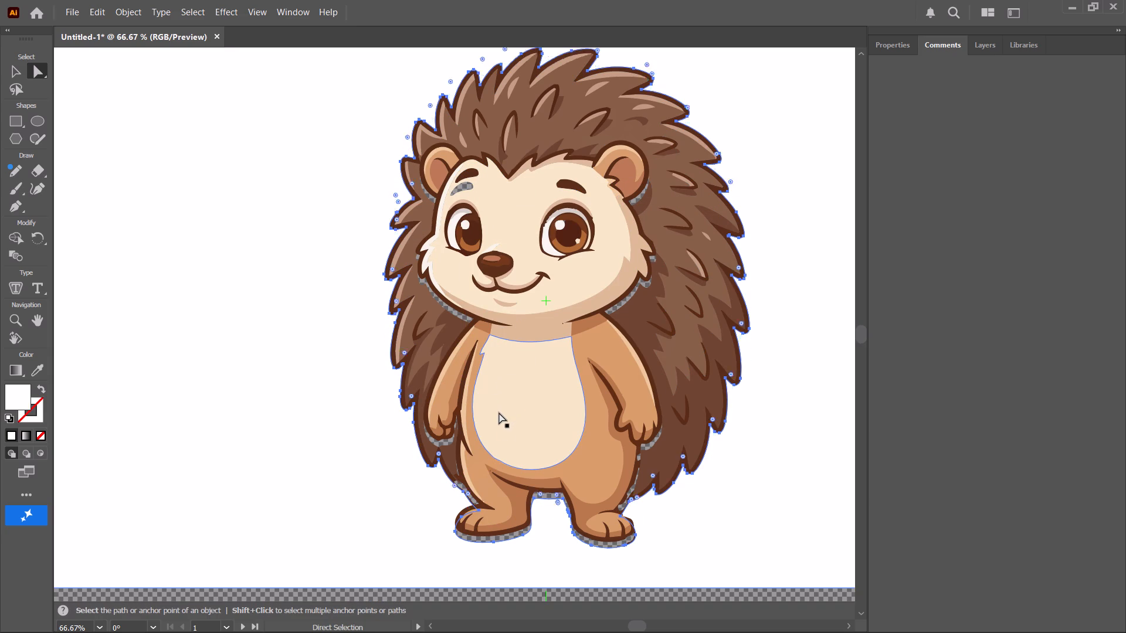
click(490, 520)
drag(490, 522, 405, 523)
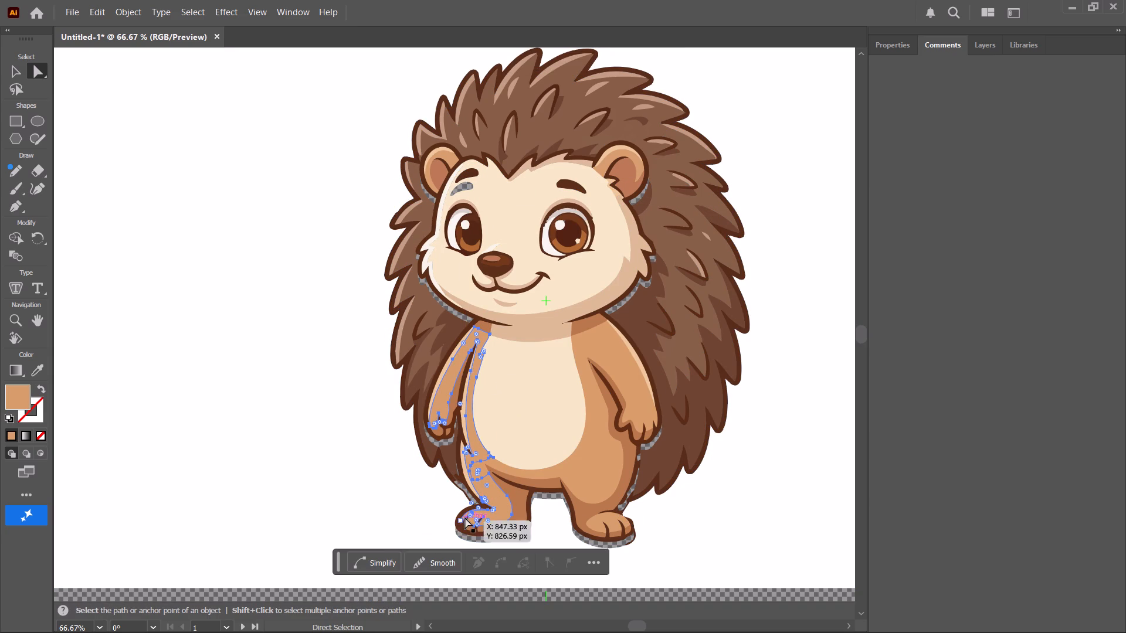
click(476, 518)
drag(479, 522, 483, 543)
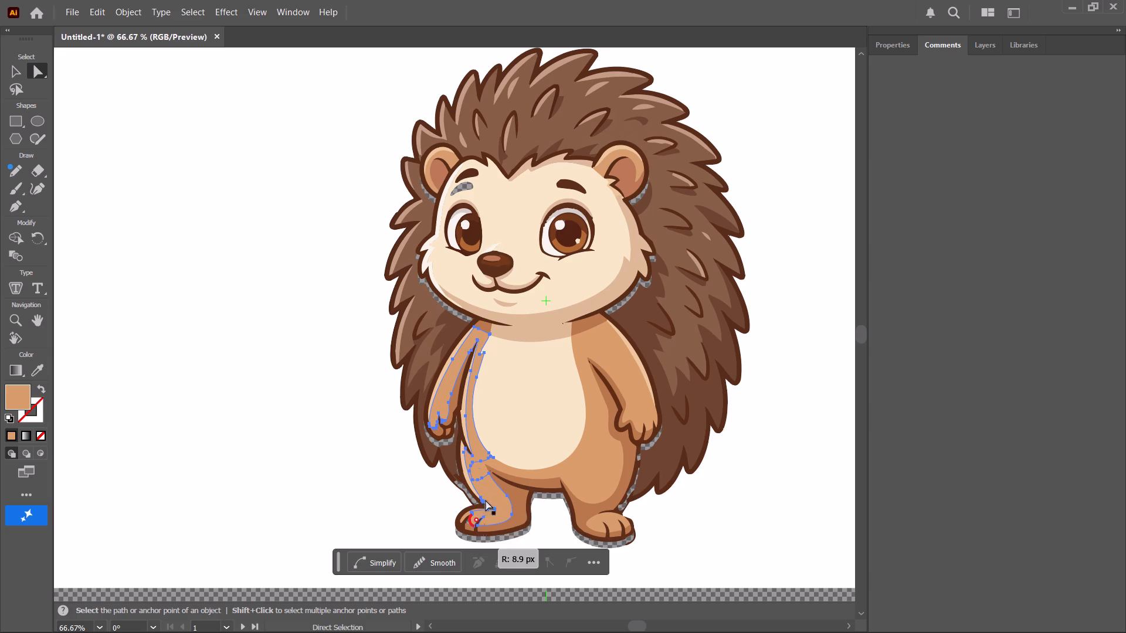
click(504, 380)
click(455, 400)
click(449, 381)
click(449, 377)
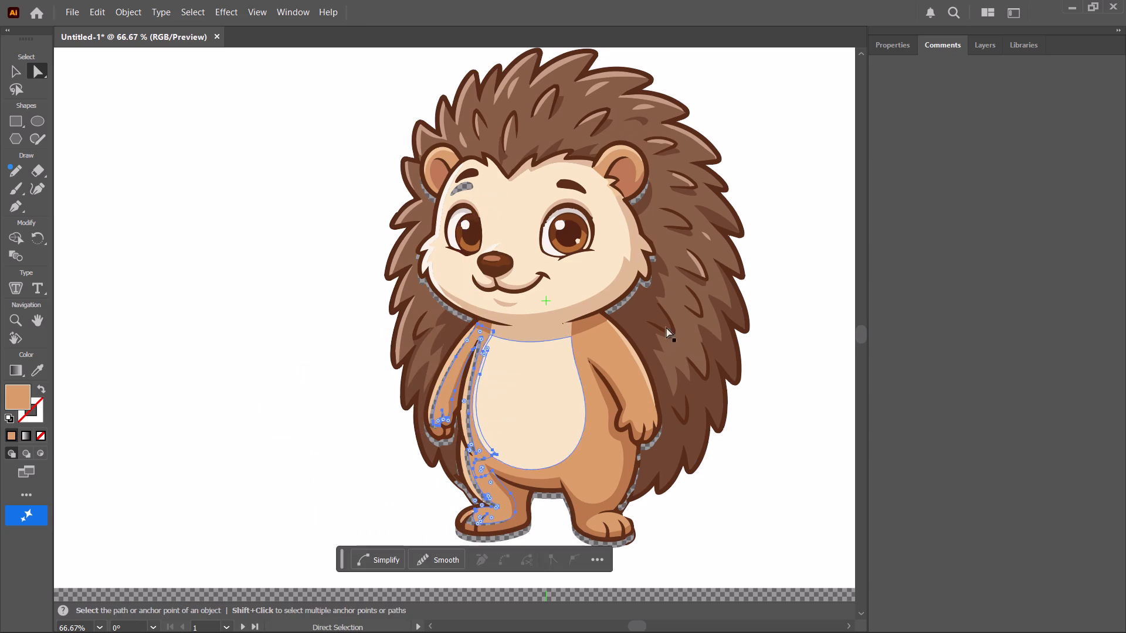
Select the cream belly shape and shift it slightly.
click(550, 417)
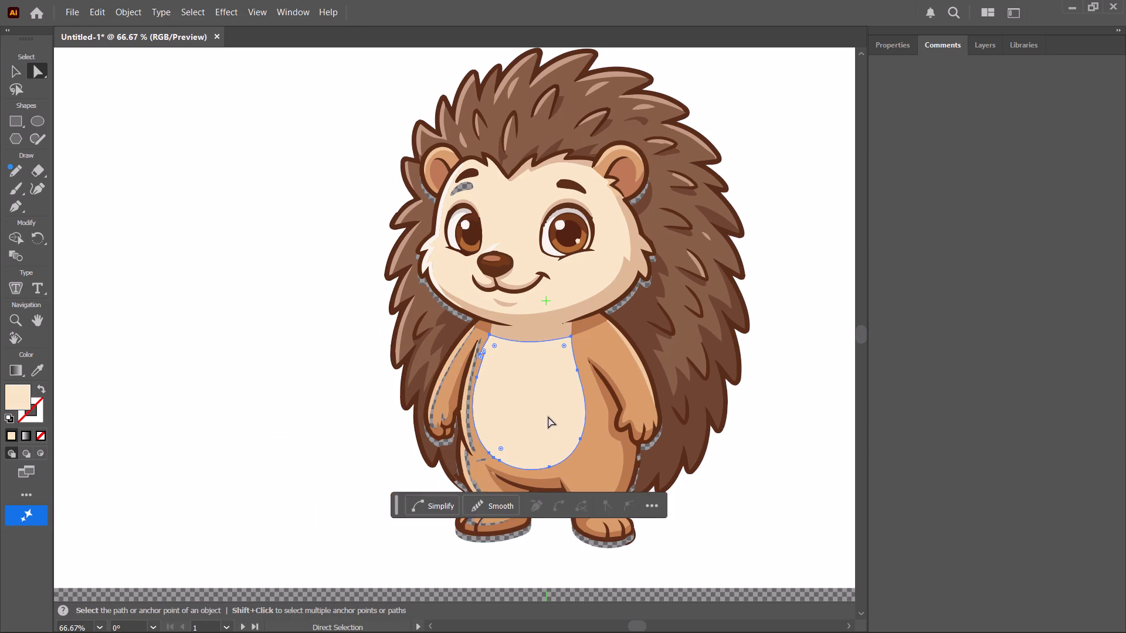
click(545, 416)
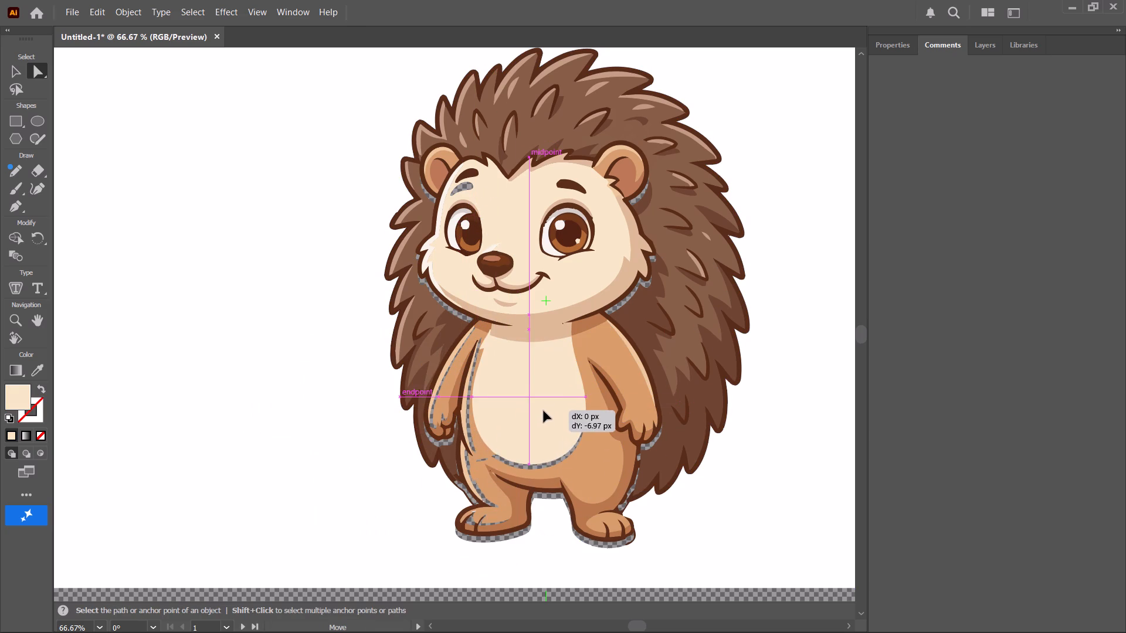
Select the tan shape of the other arm and body side and simplify its path to 18 points.
click(634, 378)
double_click(633, 378)
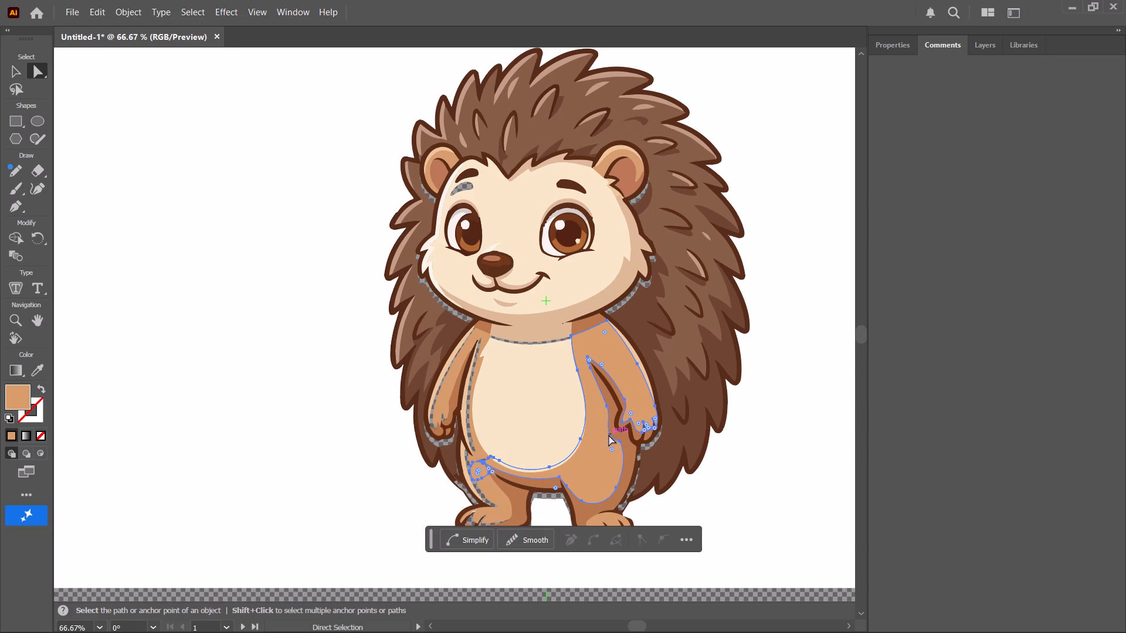
shift+scroll(612, 457, up, 2)
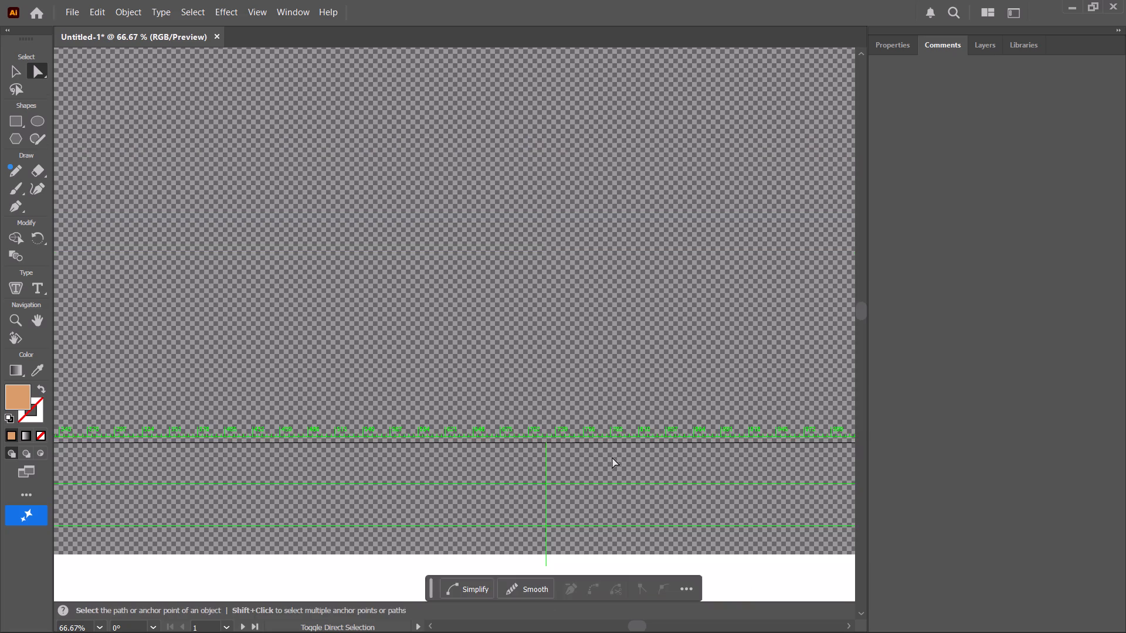
shift+scroll(612, 457, down, 3)
scroll(608, 450, up, 6)
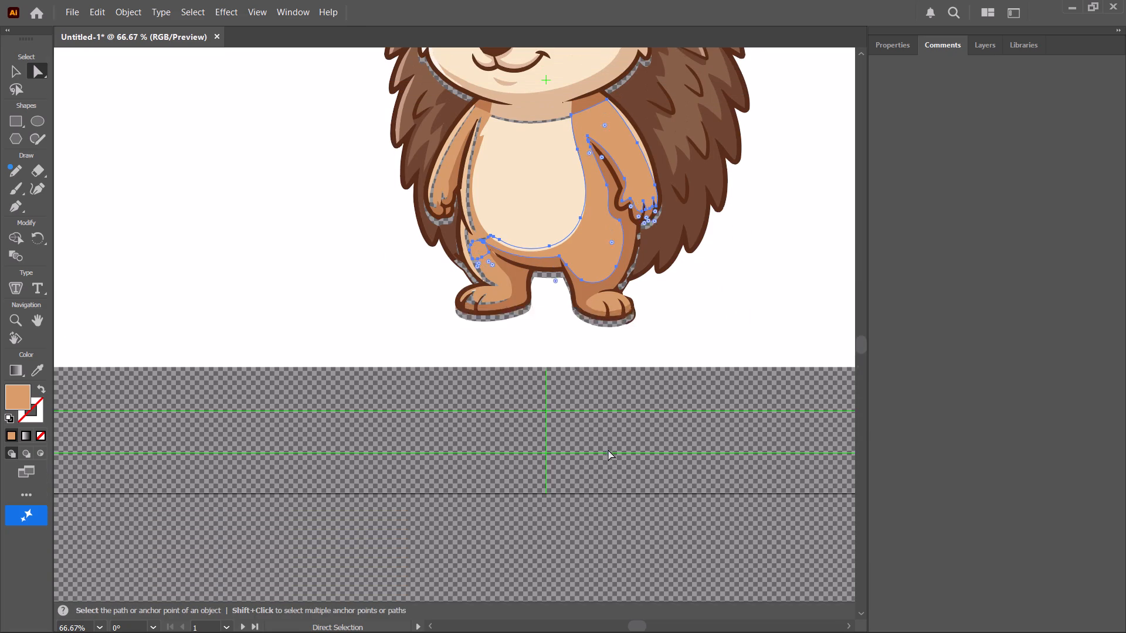
scroll(593, 428, up, 6)
click(468, 435)
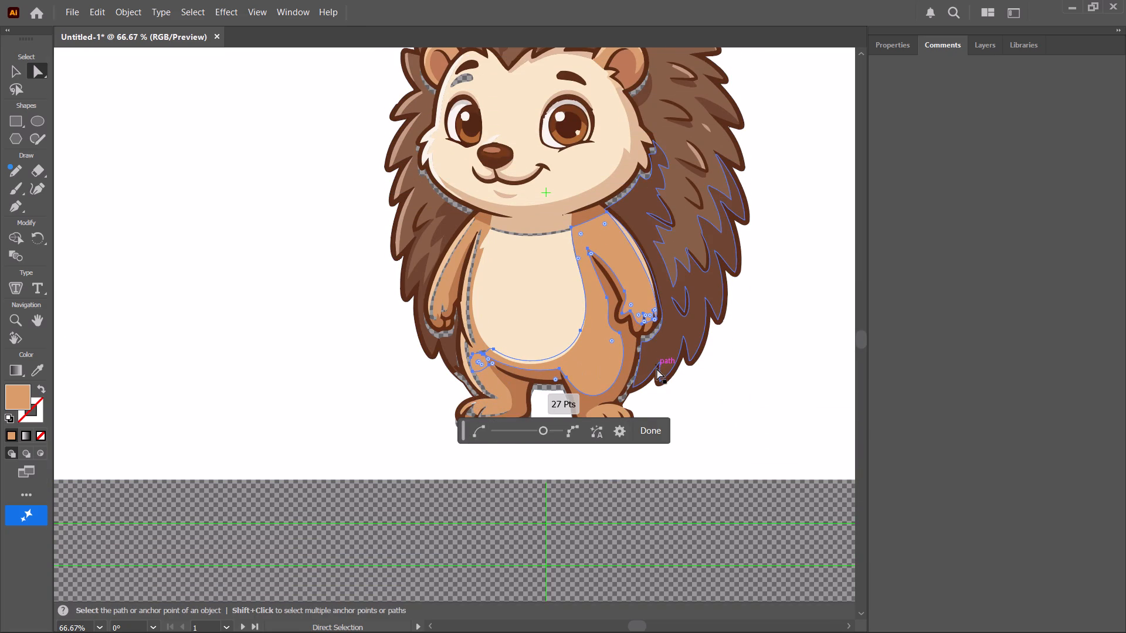
drag(546, 430, 494, 430)
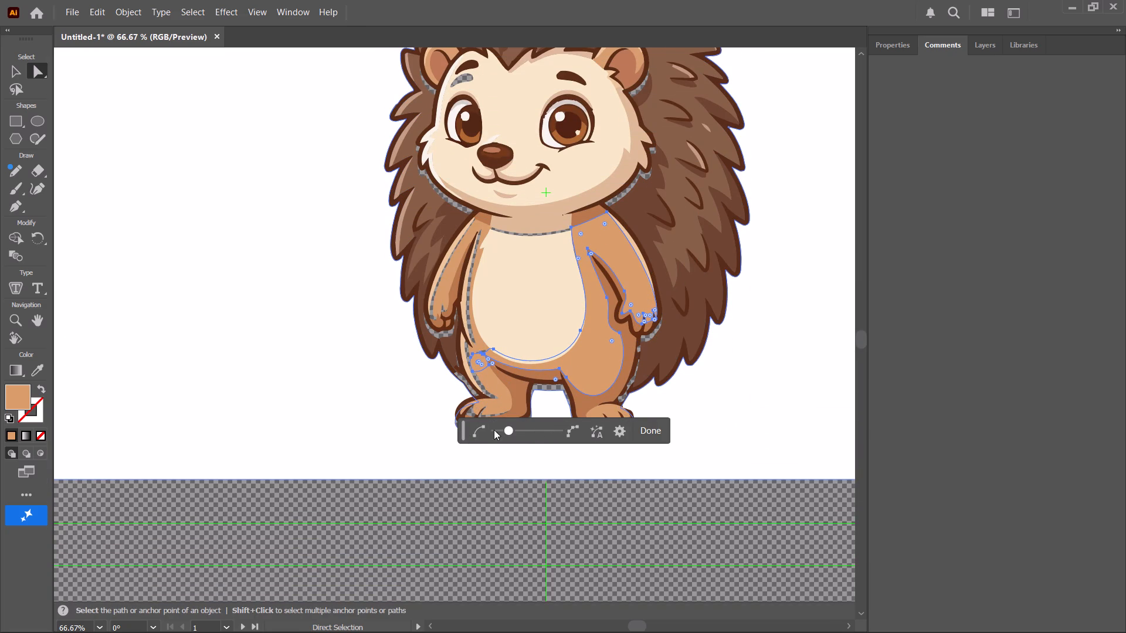
drag(494, 430, 418, 431)
drag(497, 429, 505, 427)
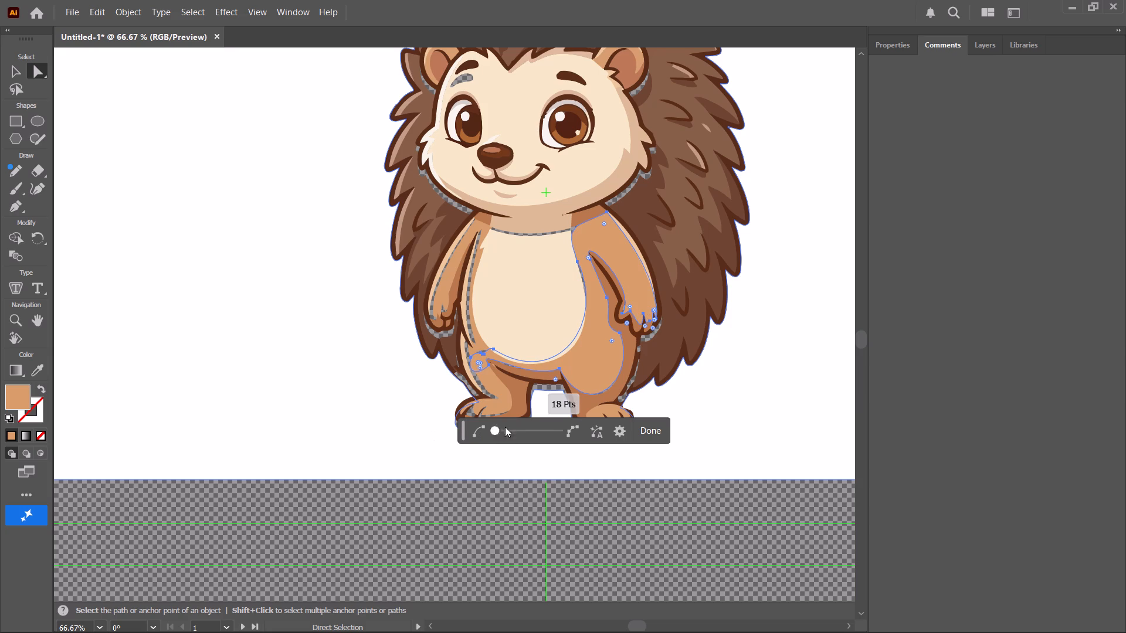
drag(505, 427, 646, 426)
click(766, 388)
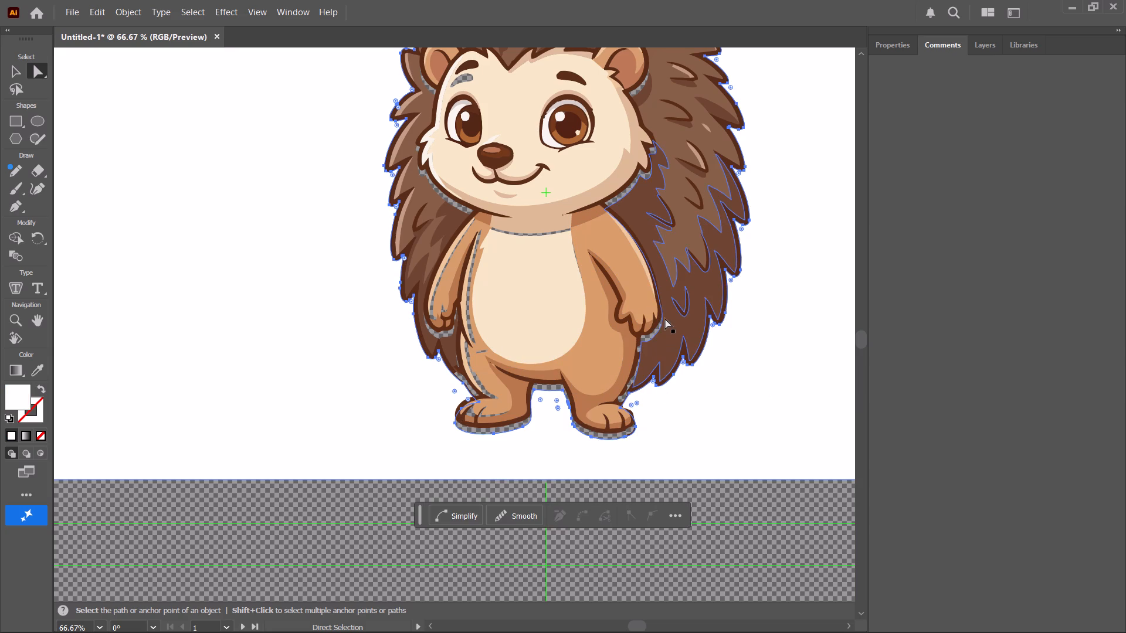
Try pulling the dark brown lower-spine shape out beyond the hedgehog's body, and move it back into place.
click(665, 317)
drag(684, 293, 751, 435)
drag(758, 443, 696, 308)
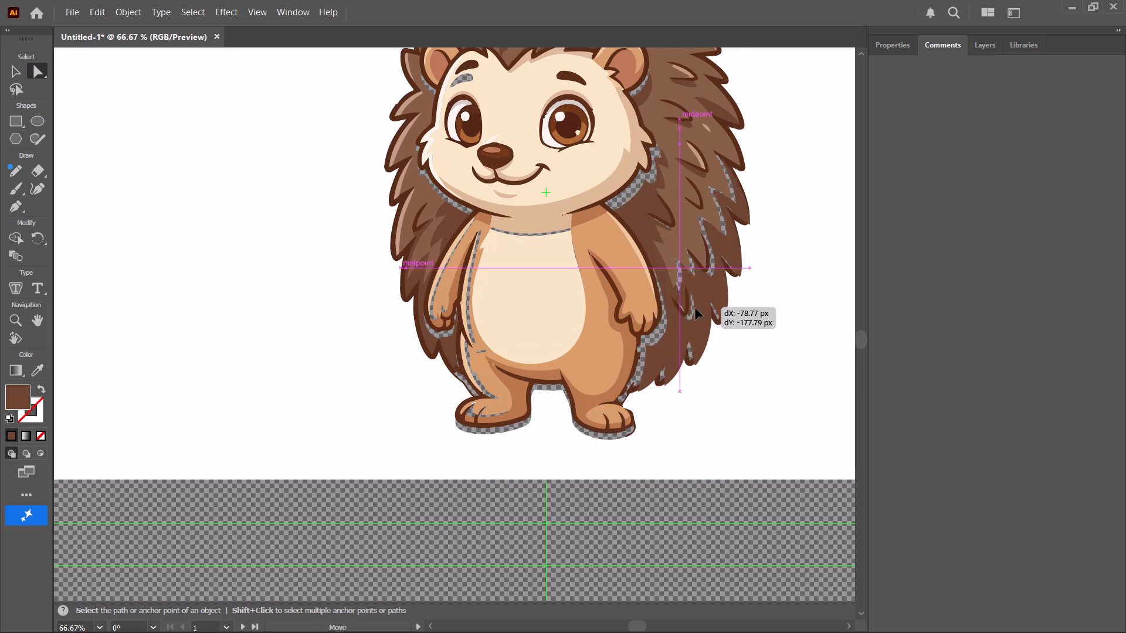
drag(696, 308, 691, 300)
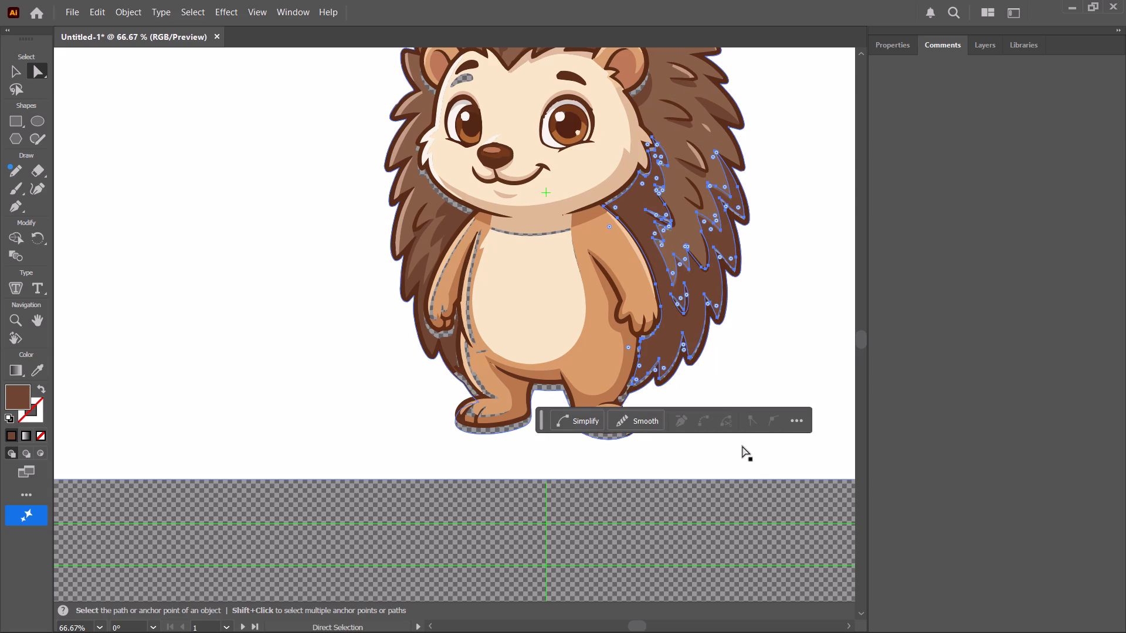
Select the white background shape surrounding the hedgehog and shift it slightly to check that it moves separately.
scroll(744, 352, up, 5)
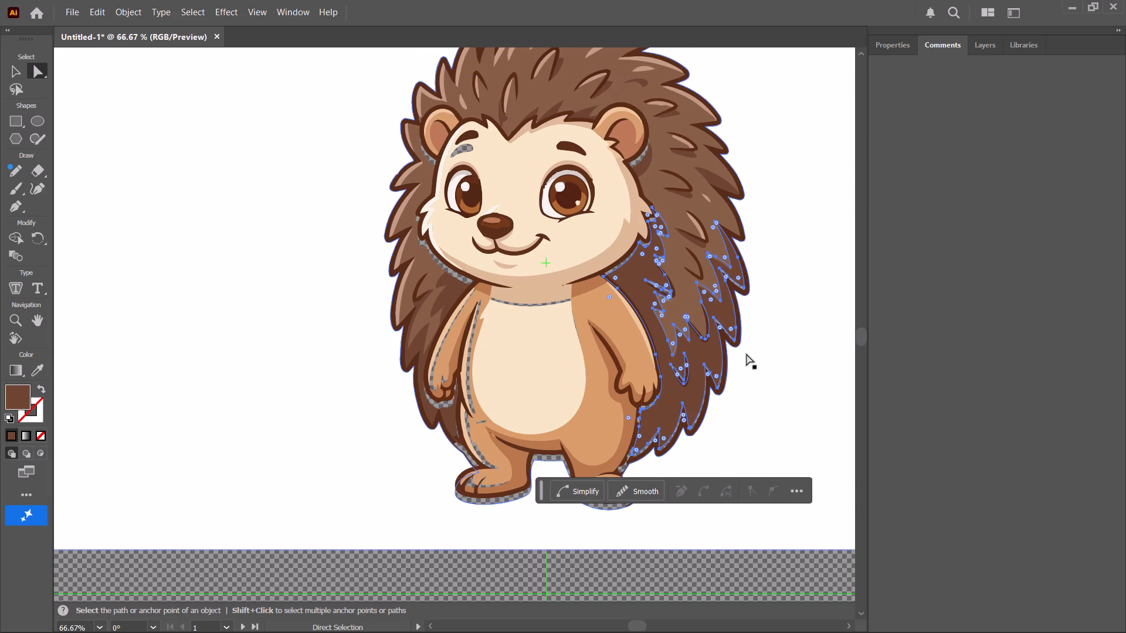
double_click(538, 371)
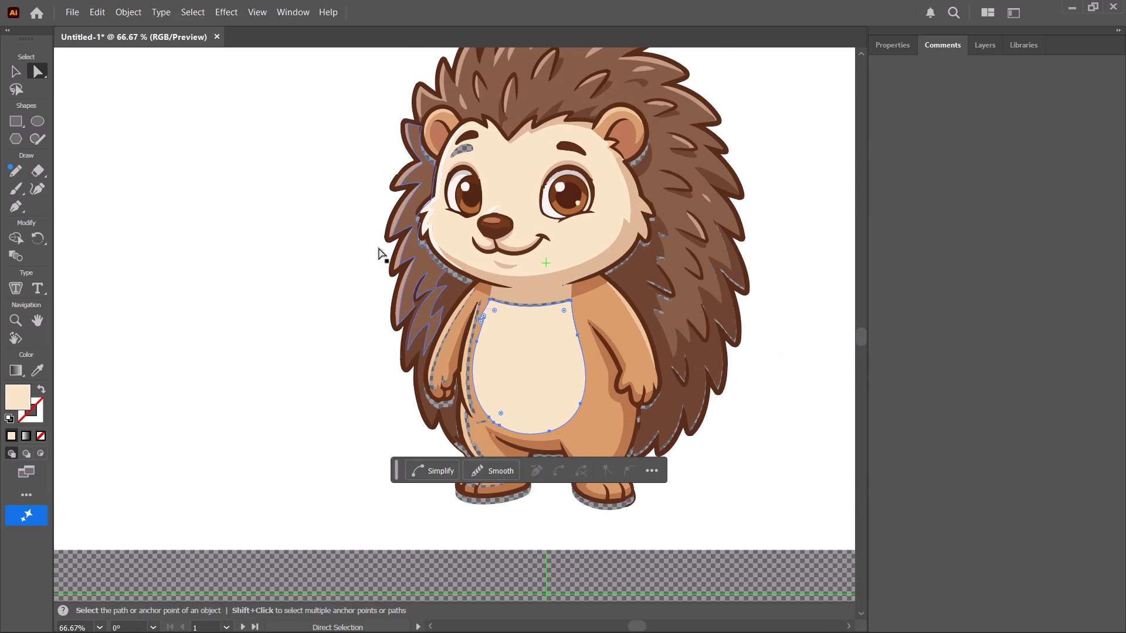
click(296, 80)
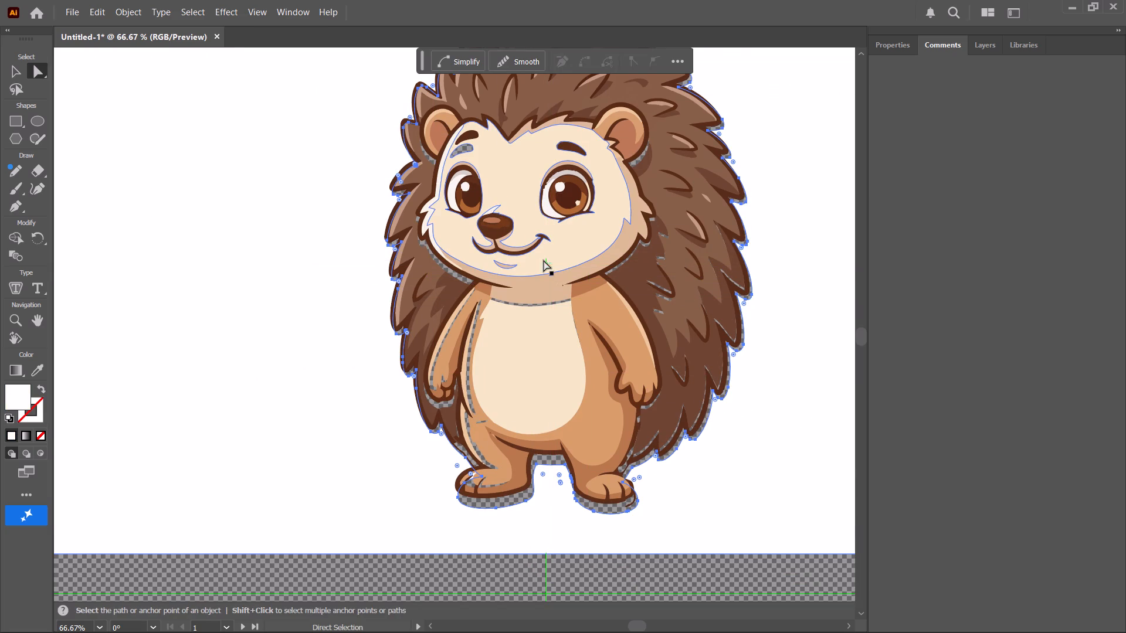
ctrl+scroll(568, 294, down, 2)
scroll(753, 267, up, 2)
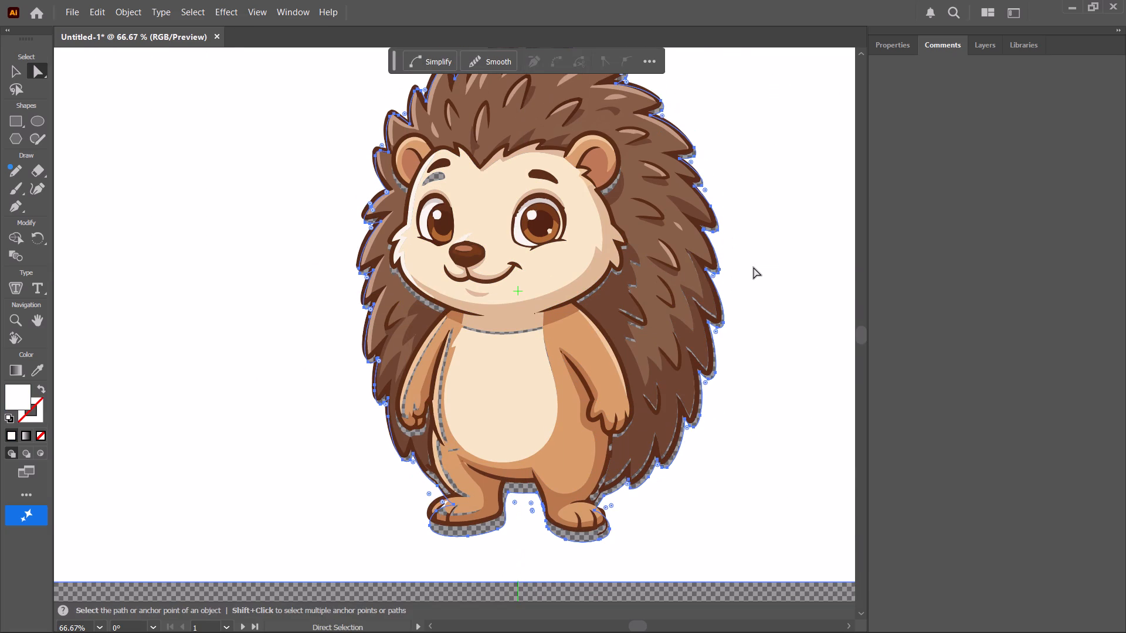
scroll(754, 267, up, 1)
click(304, 96)
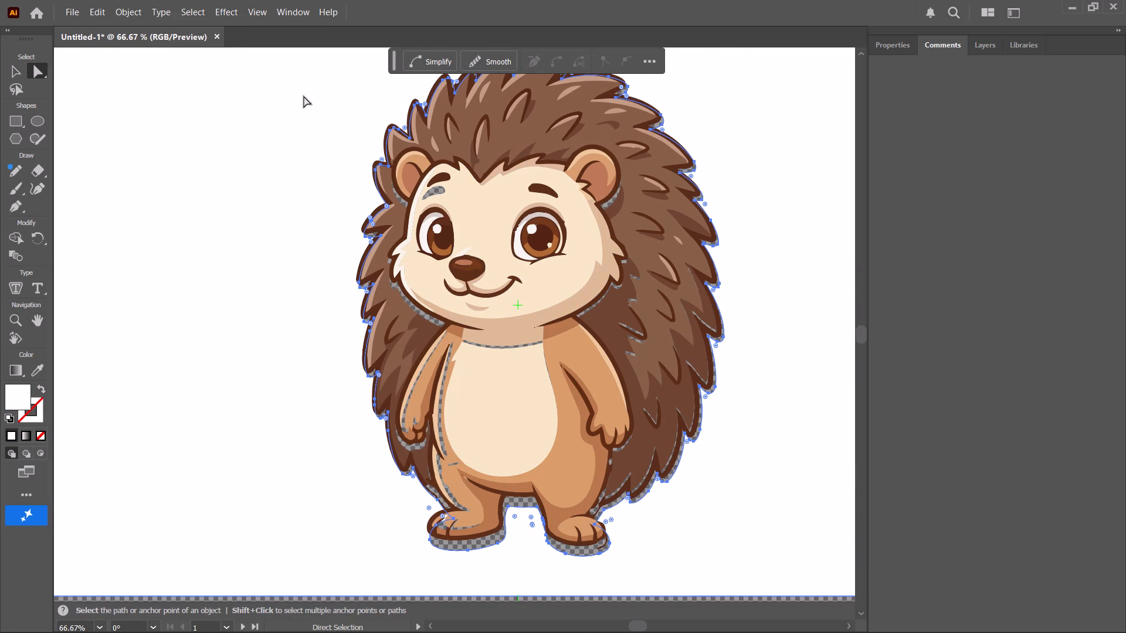
click(304, 96)
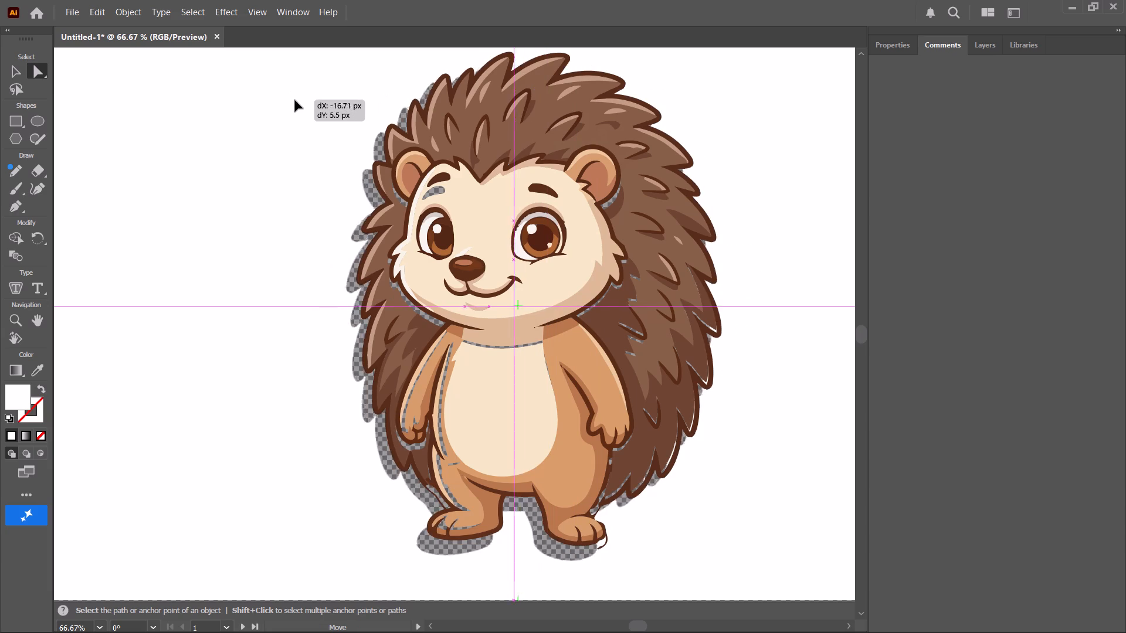
key(ctrl+a)
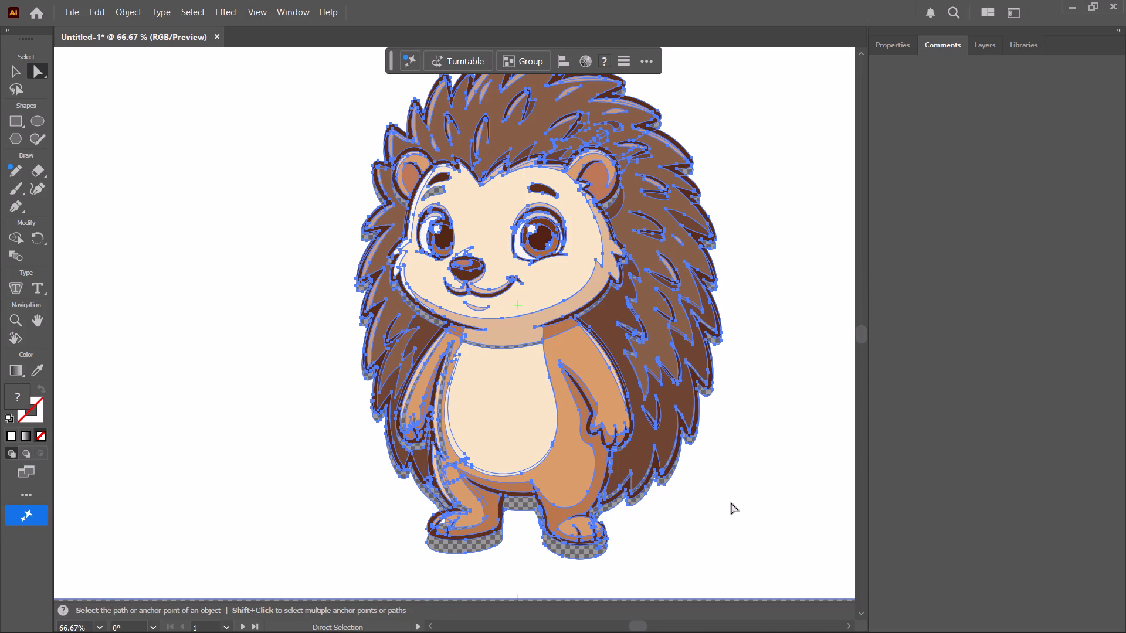
ctrl+scroll(735, 511, down, 3)
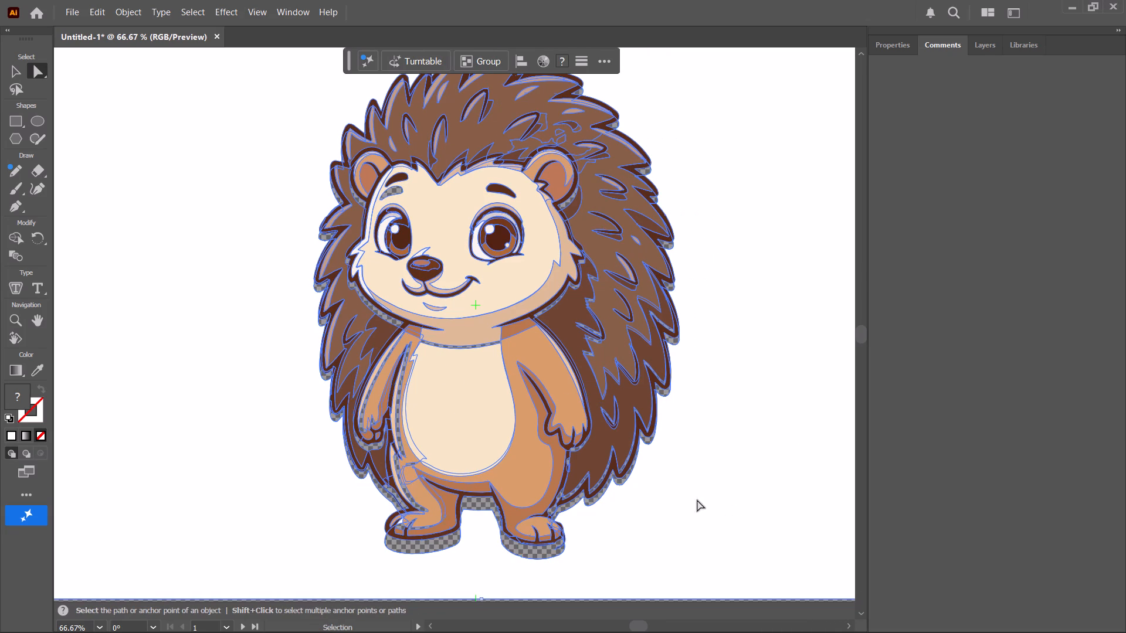
click(126, 15)
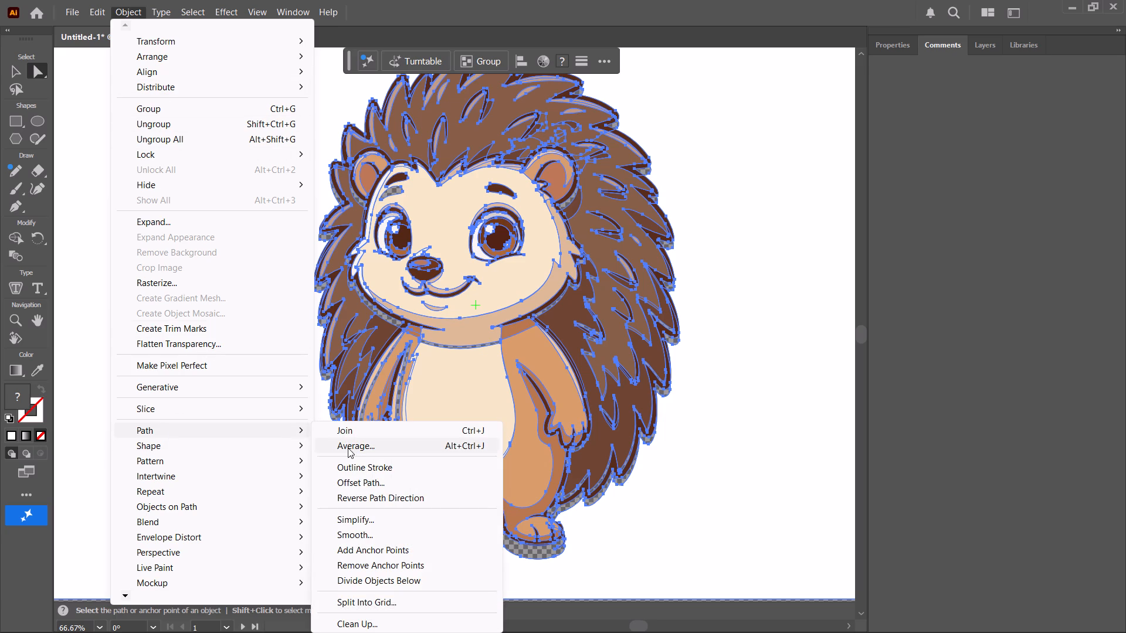
click(392, 520)
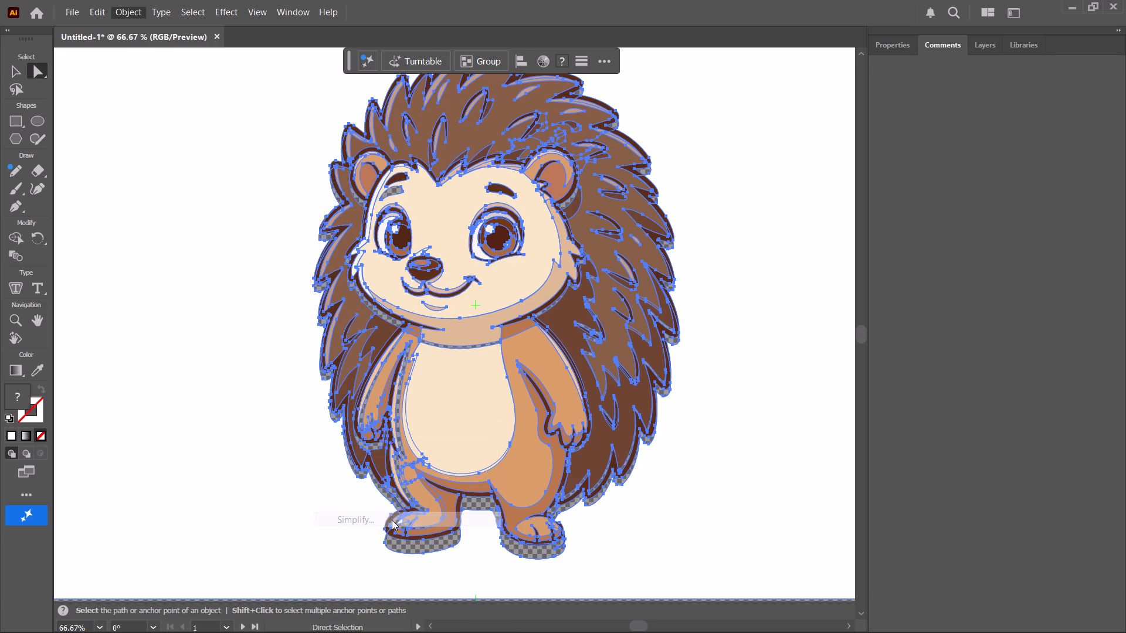
click(428, 63)
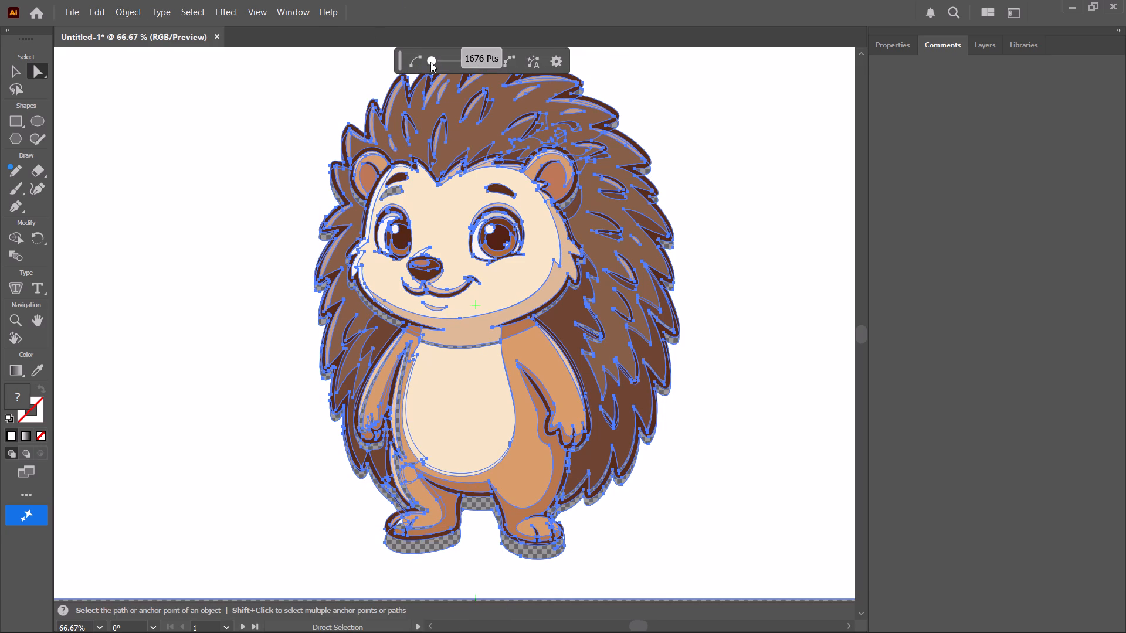
drag(430, 62, 319, 61)
drag(430, 56, 346, 57)
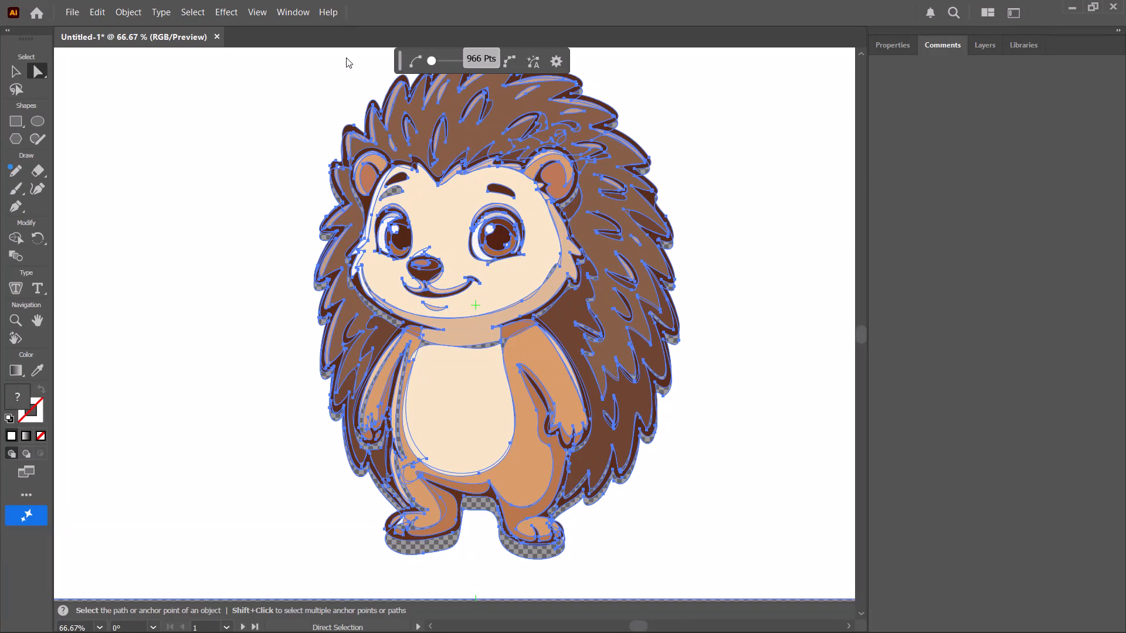
drag(346, 57, 341, 57)
Shift the whole selected artwork about the canvas from the hedgehog's arm and belly area, and bring it back near its starting place.
drag(386, 375, 336, 372)
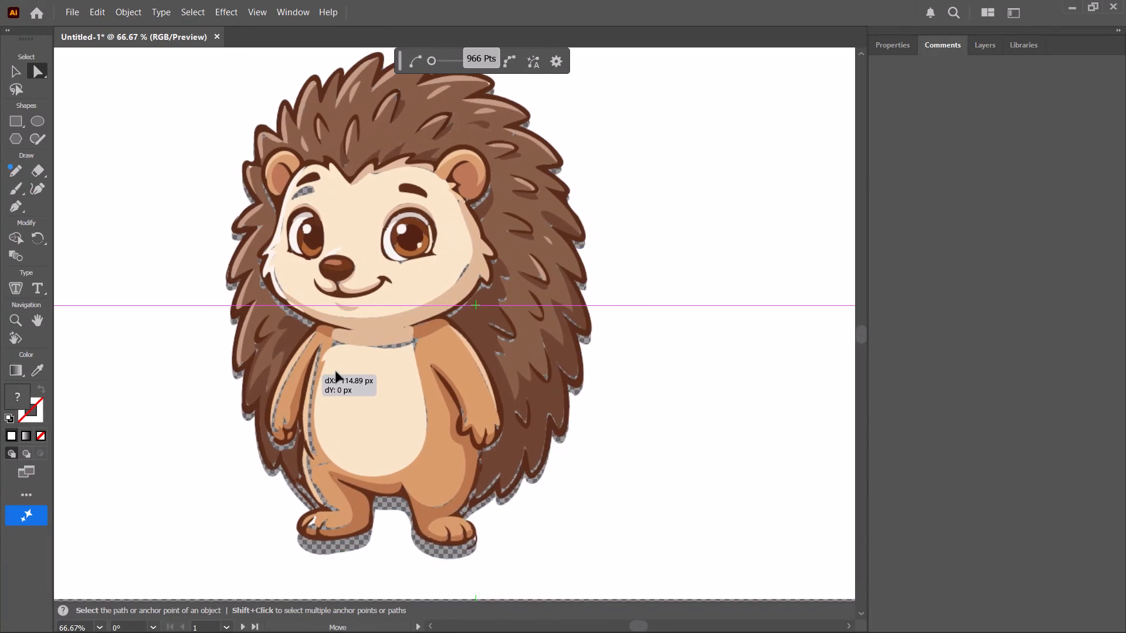
drag(336, 372, 406, 370)
click(409, 377)
drag(409, 377, 391, 380)
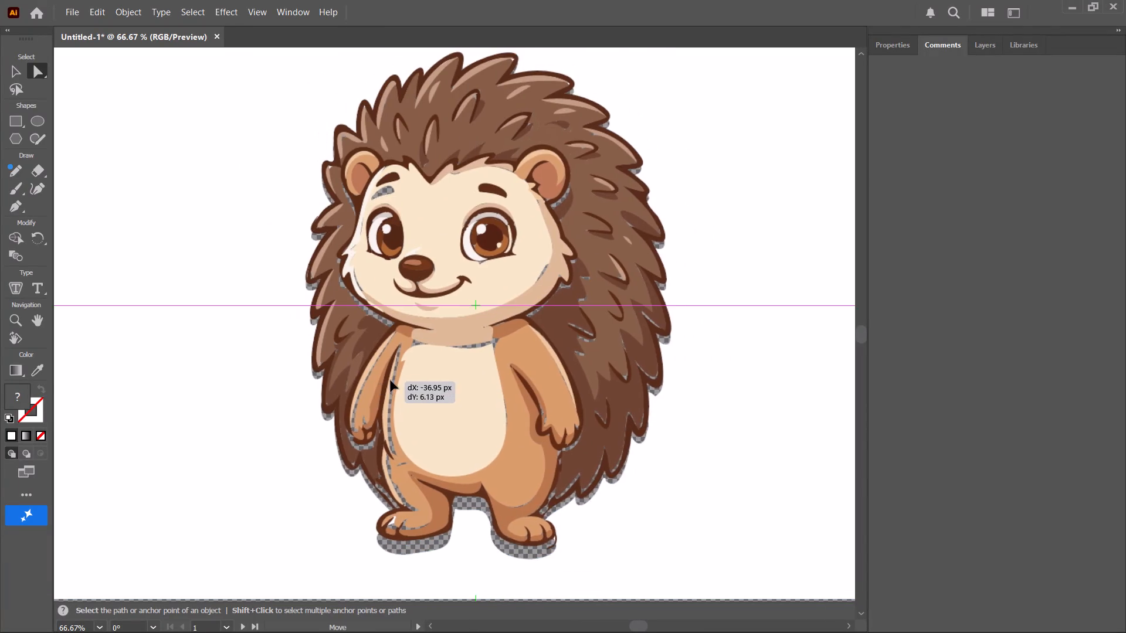
drag(391, 380, 392, 380)
click(379, 379)
drag(379, 379, 402, 315)
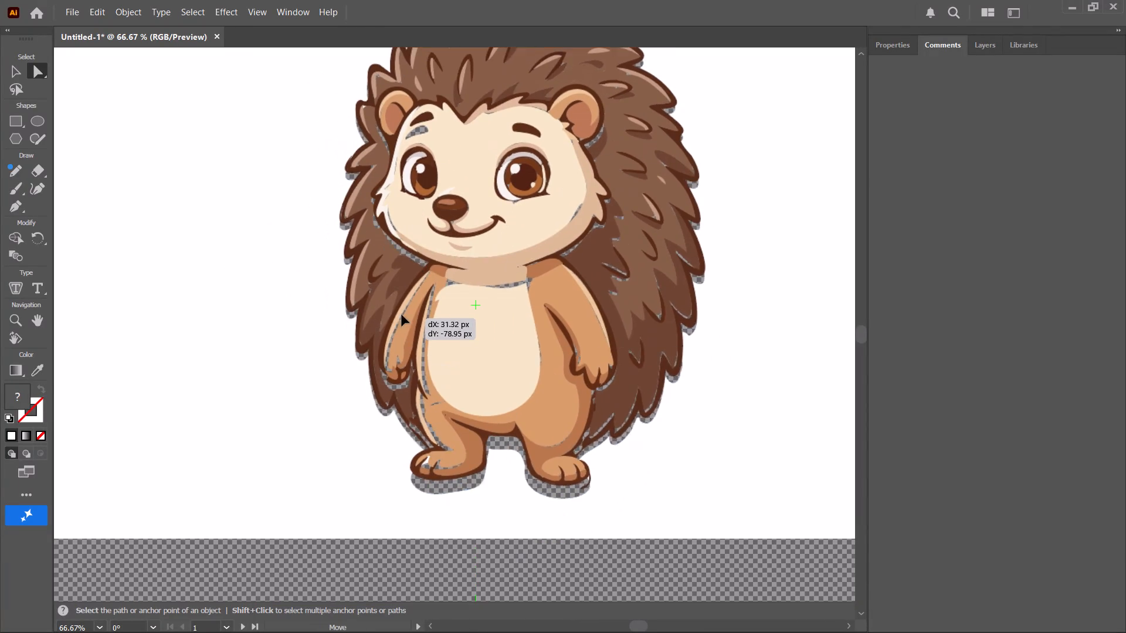
drag(402, 315, 361, 369)
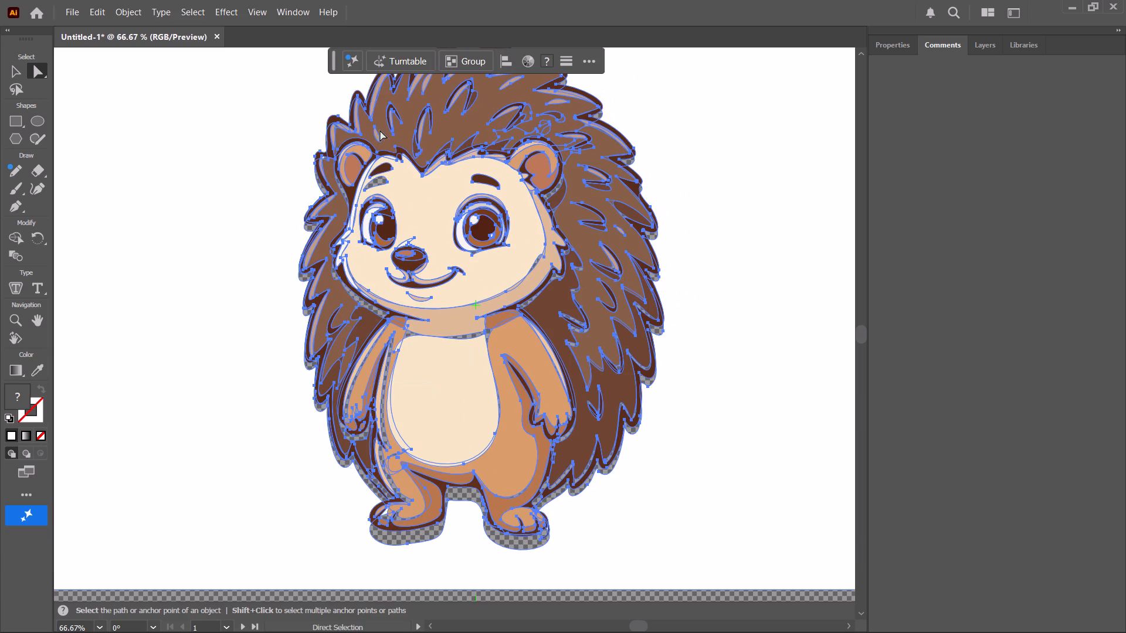
Nudge the whole selected artwork slightly from the hedgehog's eyebrow area.
click(381, 167)
click(381, 167)
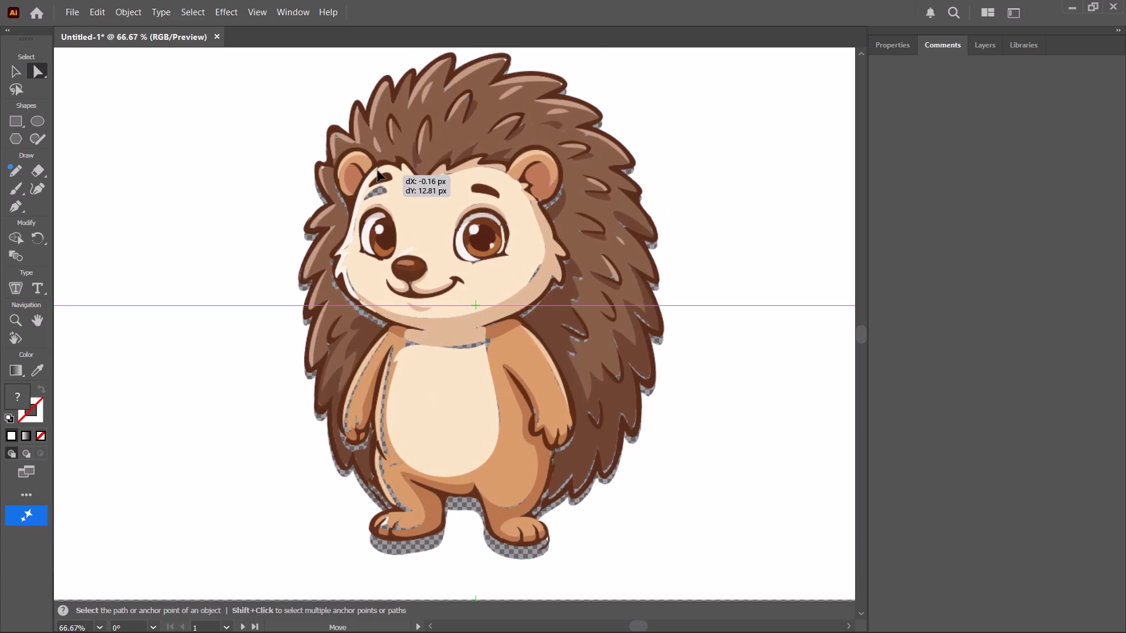
double_click(382, 168)
drag(382, 168, 380, 171)
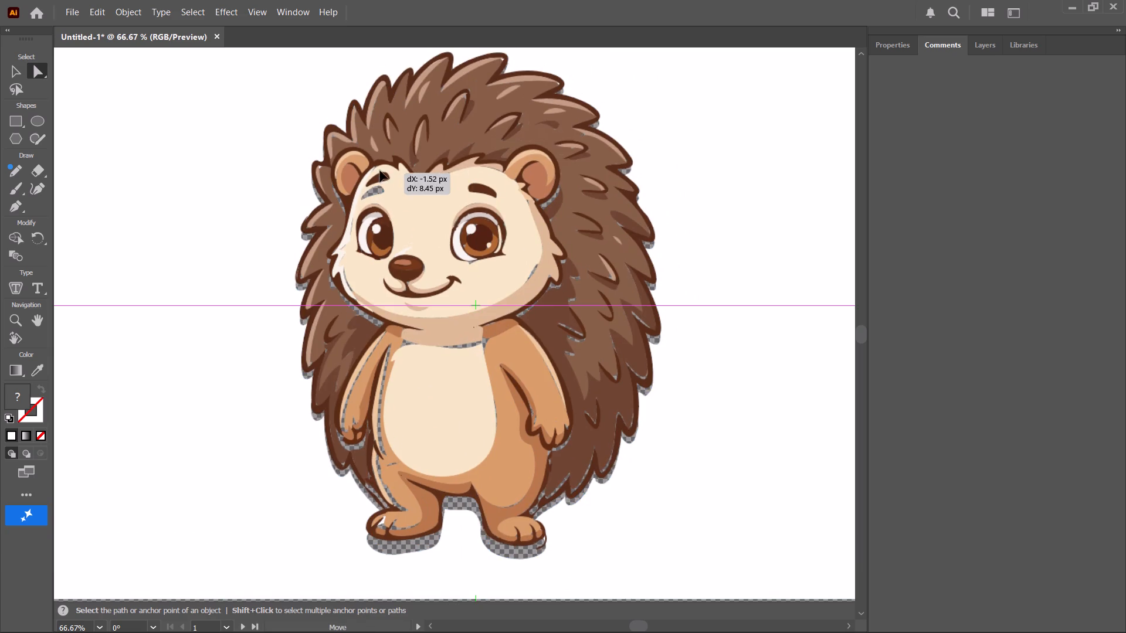
drag(380, 171, 380, 163)
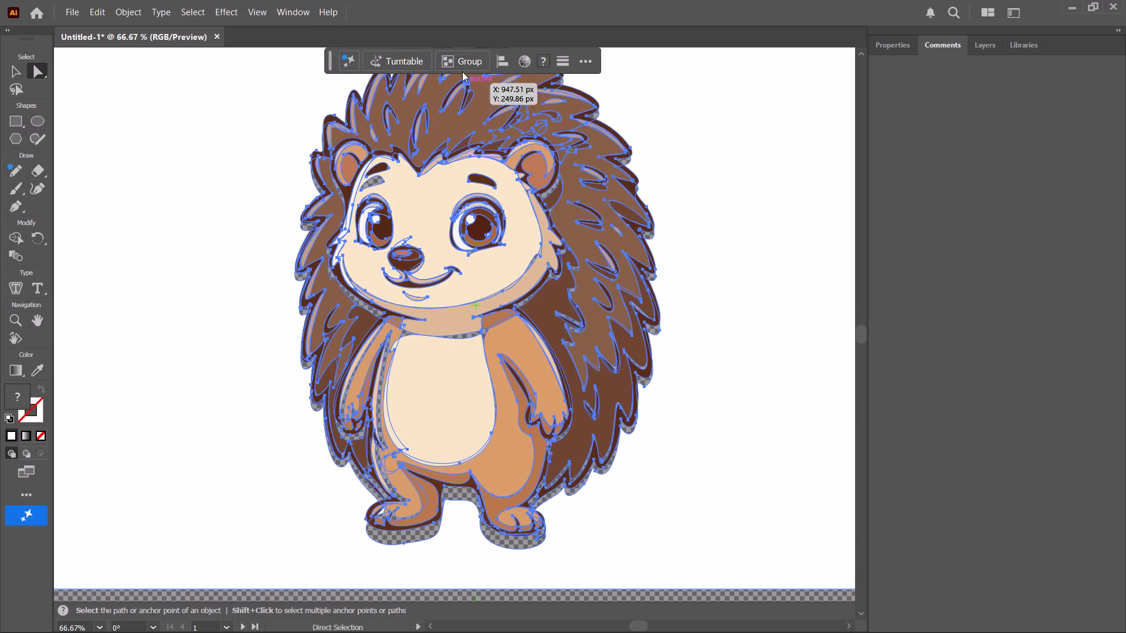
Group all the selected artwork.
click(461, 63)
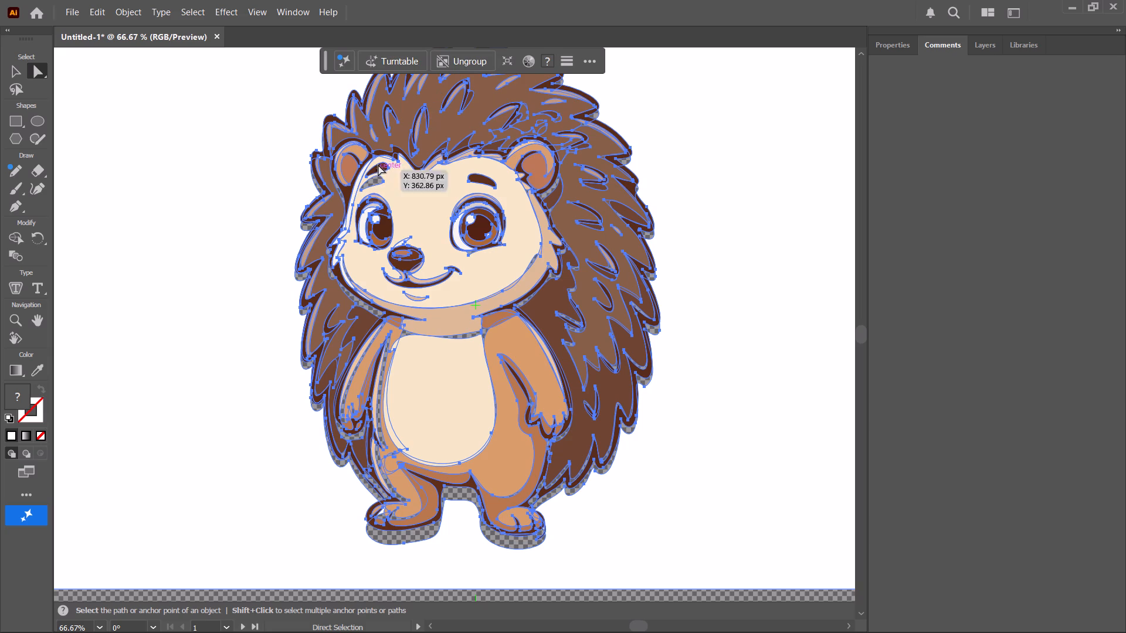
Nudge the grouped hedgehog artwork slightly upward from the eyebrow and ungroup it.
drag(379, 164, 381, 151)
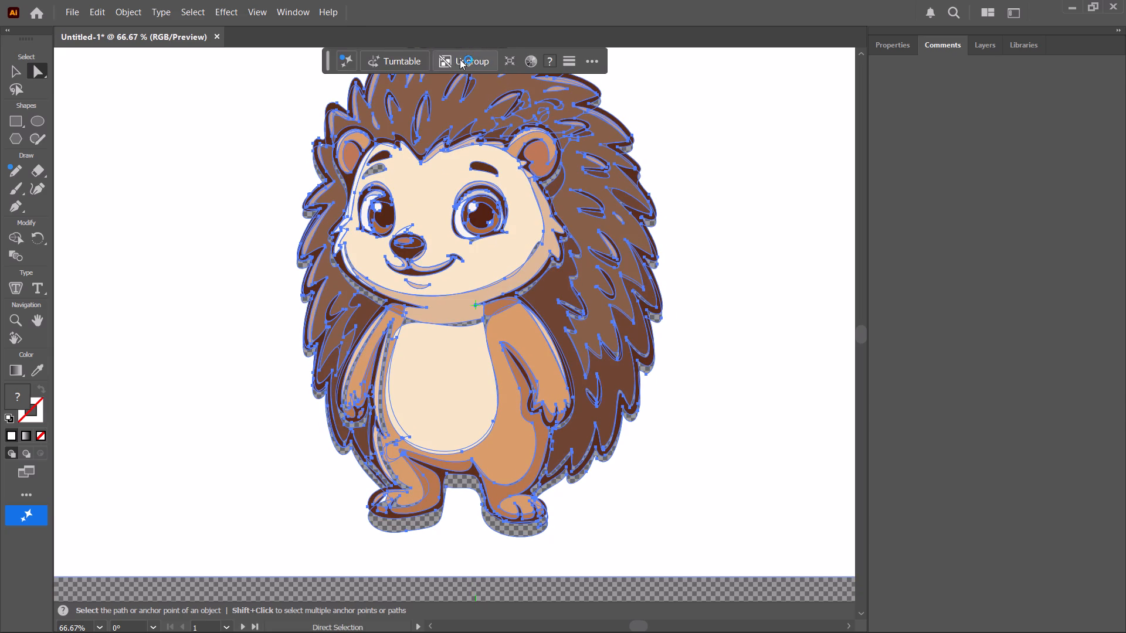
click(460, 59)
Shift the whole ungrouped artwork about the canvas from the hedgehog's eyebrow and ear area.
click(380, 158)
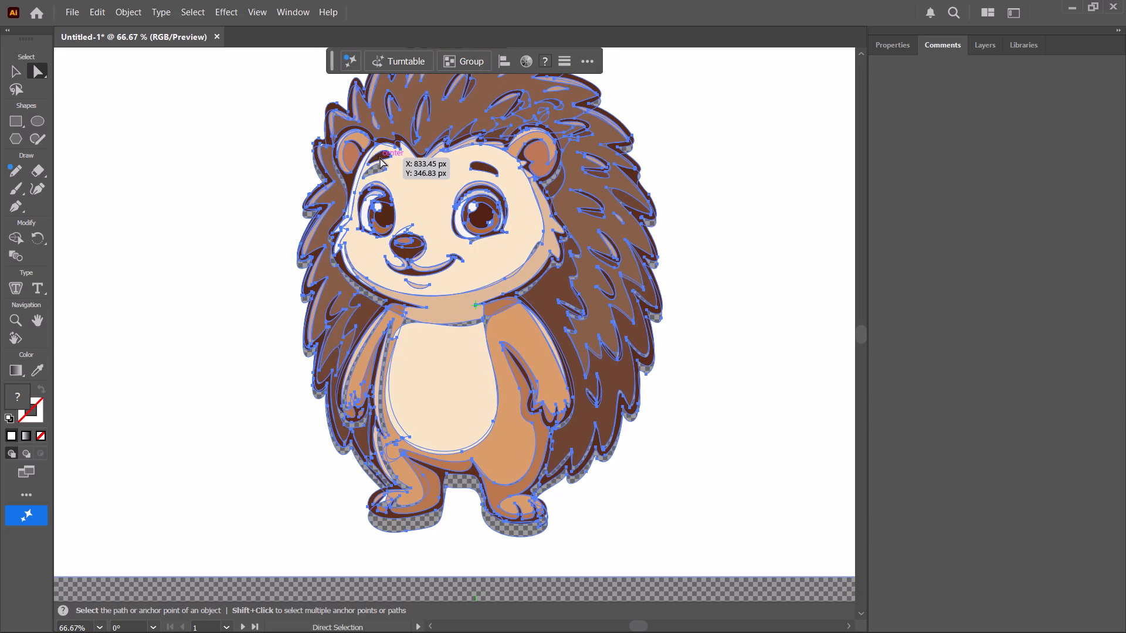
triple_click(380, 158)
drag(380, 157, 386, 136)
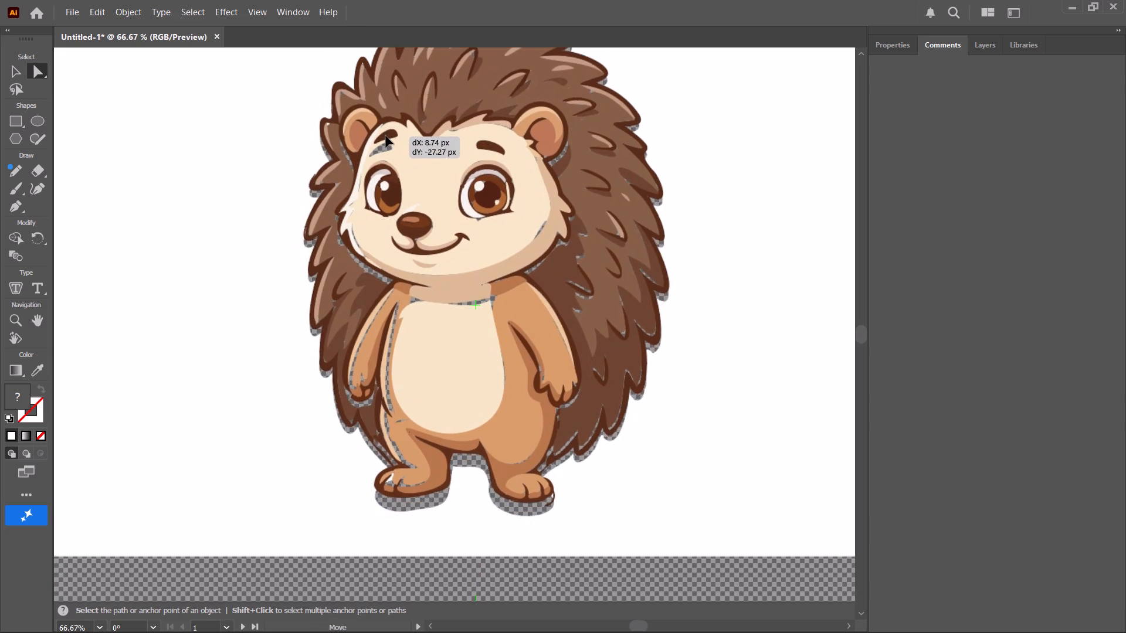
drag(386, 136, 353, 197)
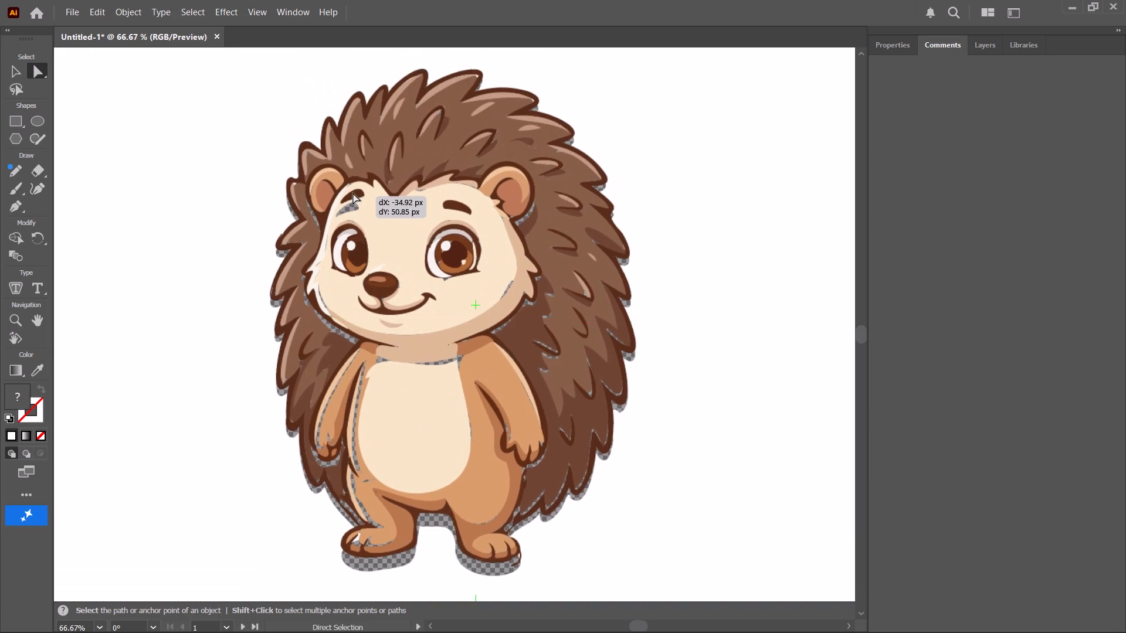
ctrl+scroll(435, 154, down, 3)
drag(504, 156, 505, 163)
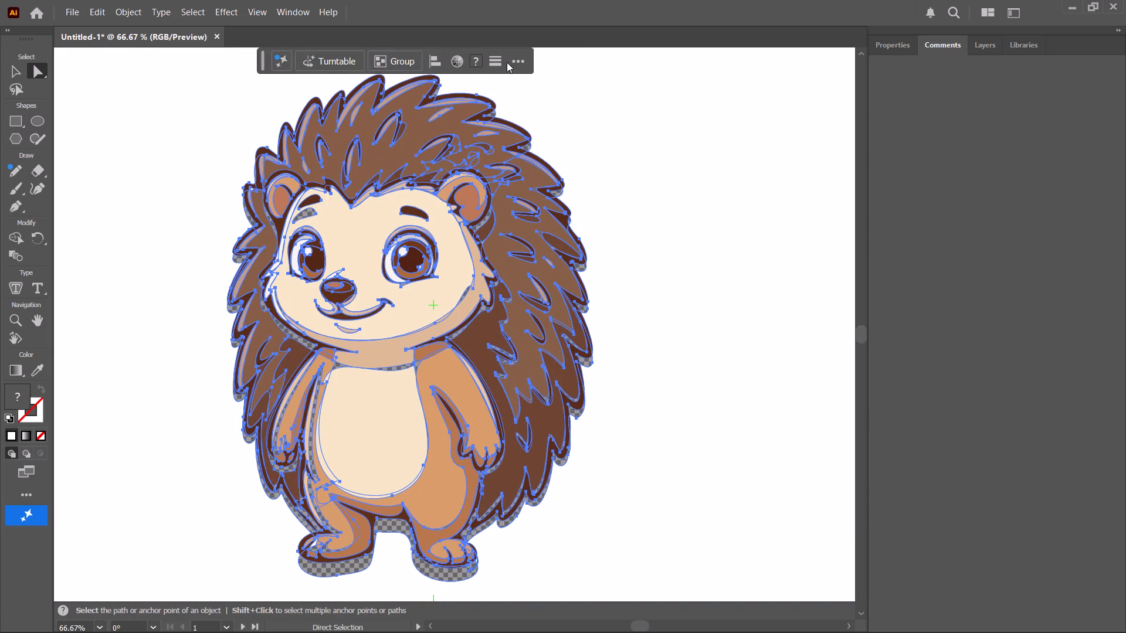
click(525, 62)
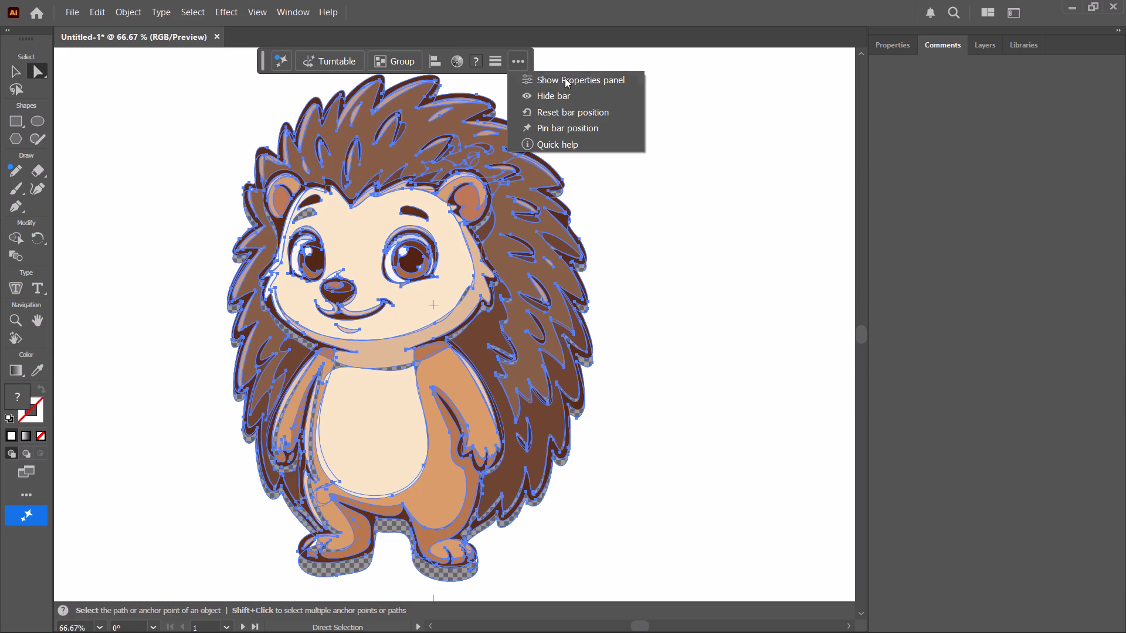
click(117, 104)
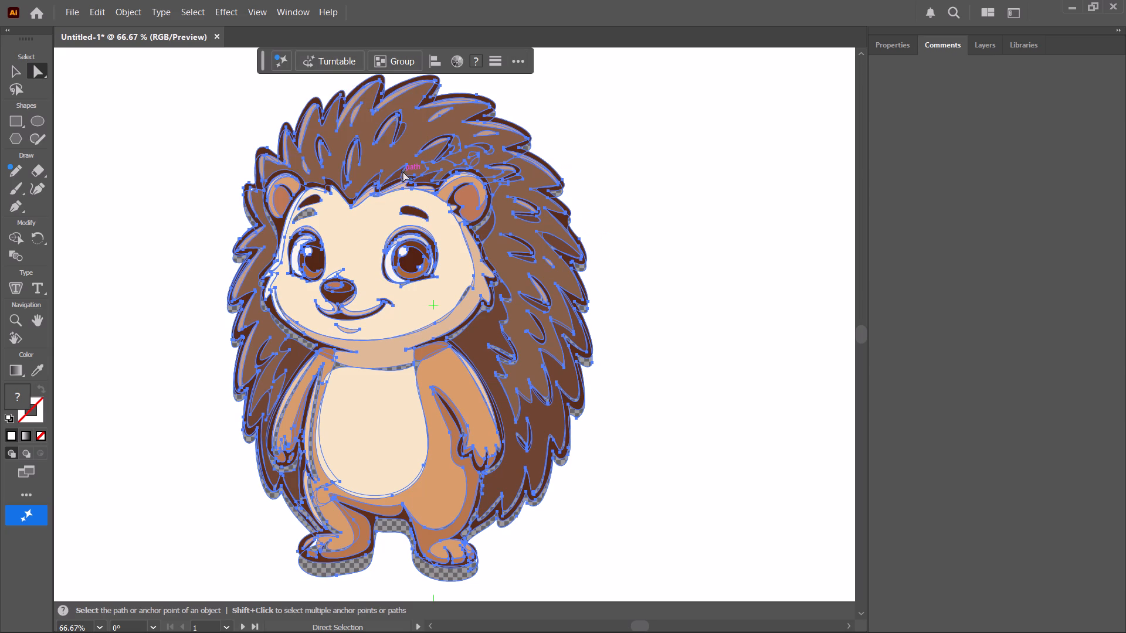
Show the layer list and expand Layer 1 and its group to examine the individual paths.
click(980, 44)
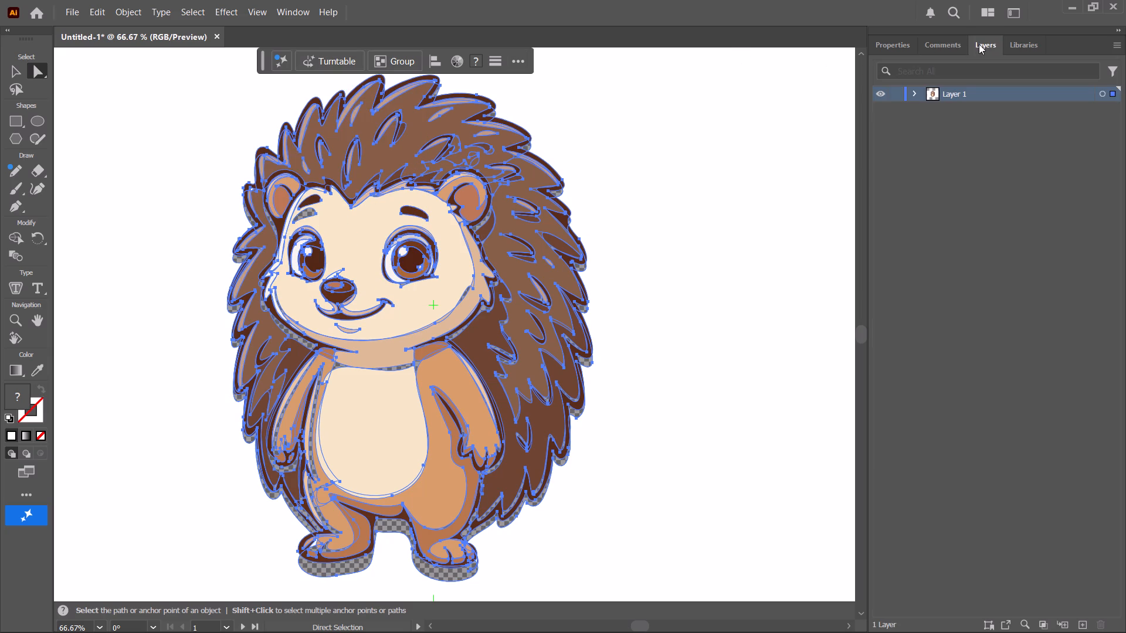
click(915, 93)
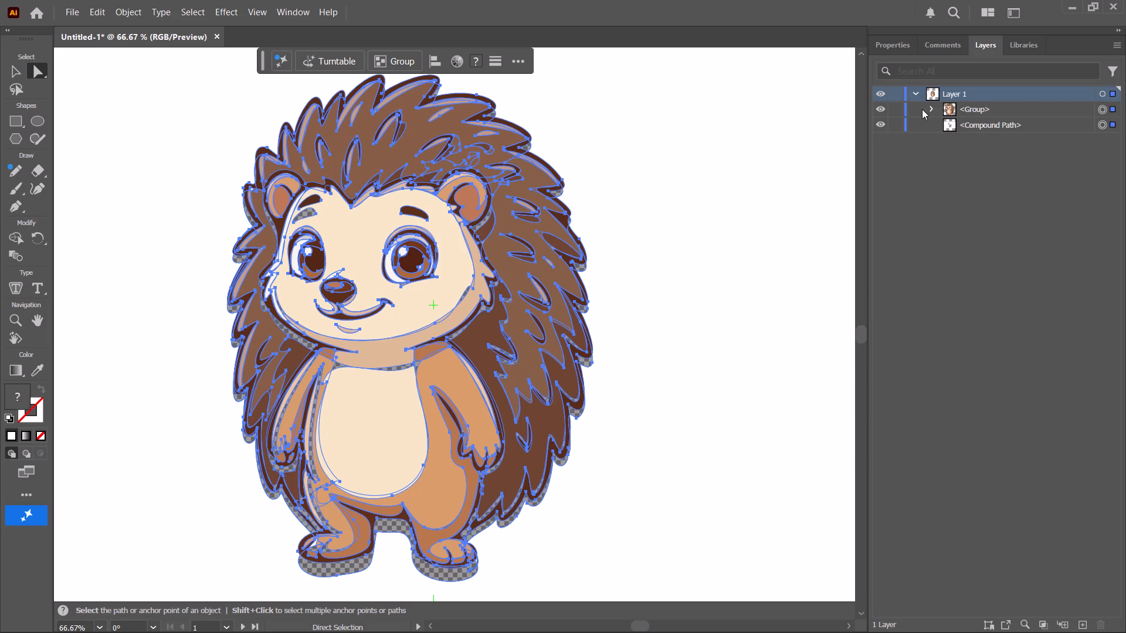
click(931, 107)
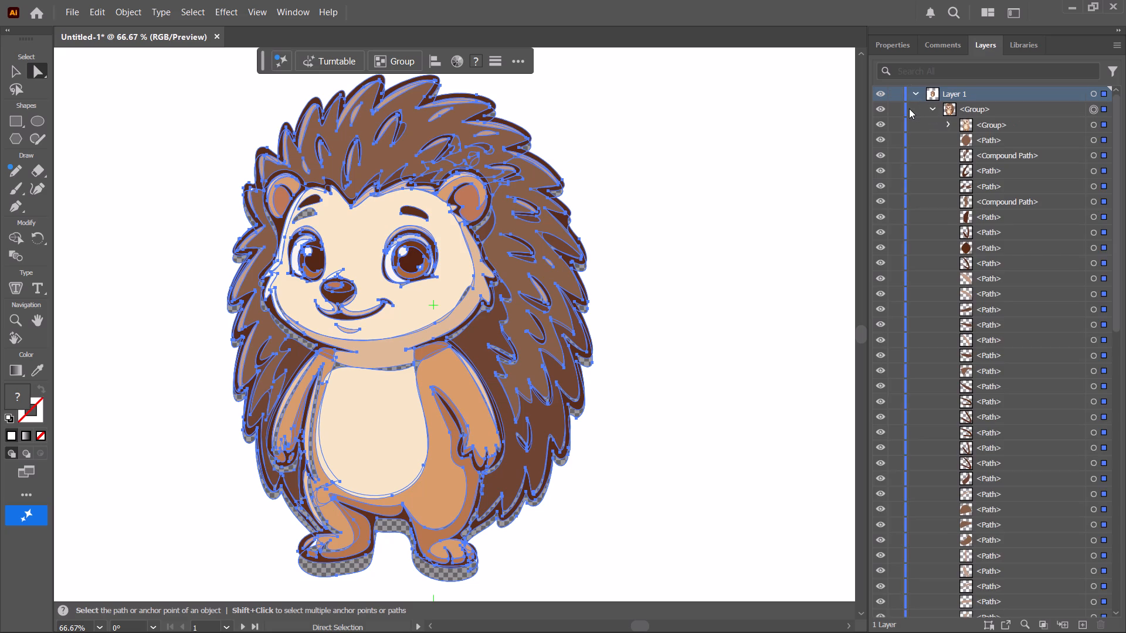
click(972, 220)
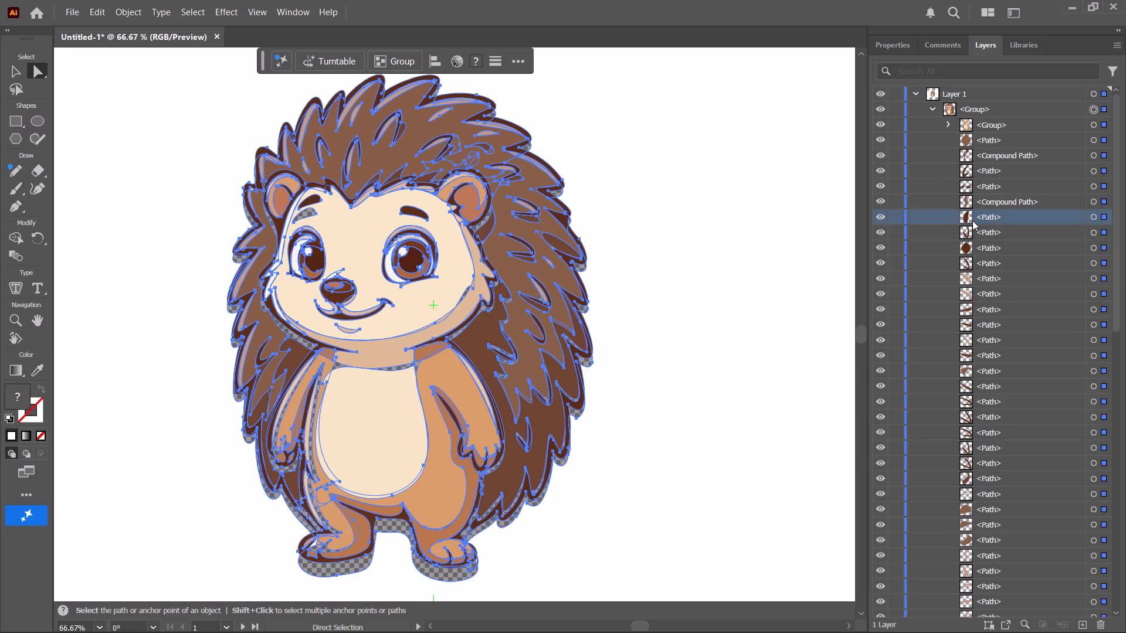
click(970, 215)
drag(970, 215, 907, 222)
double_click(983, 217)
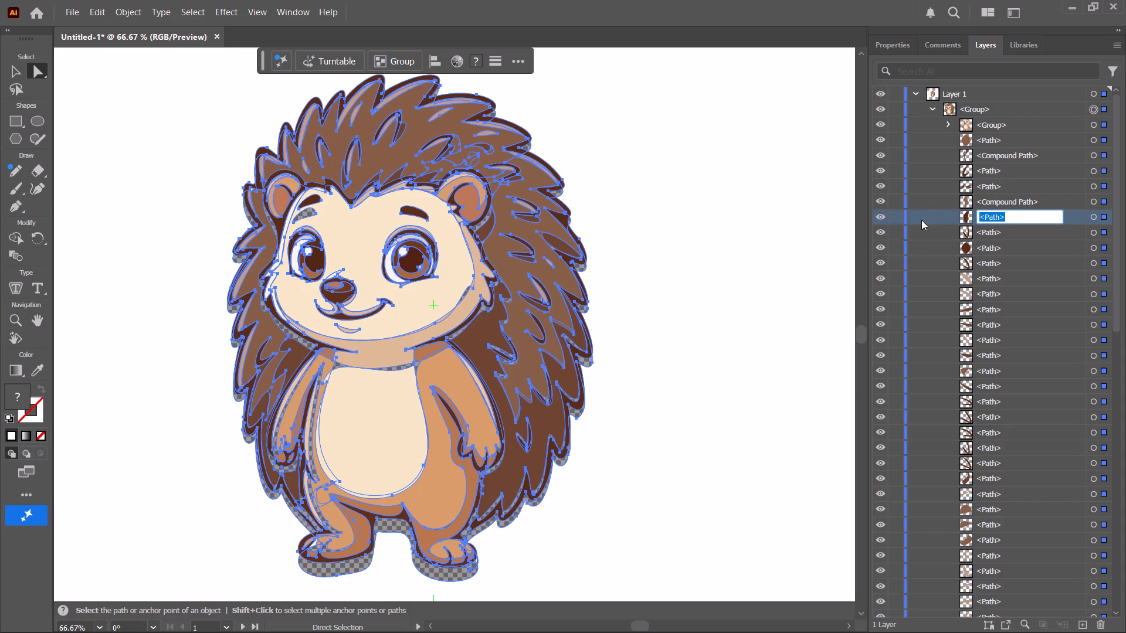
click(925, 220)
Move the whole selected artwork about the canvas from the hedgehog's arm and quills, leaving it near its starting place.
click(463, 394)
drag(463, 394, 489, 392)
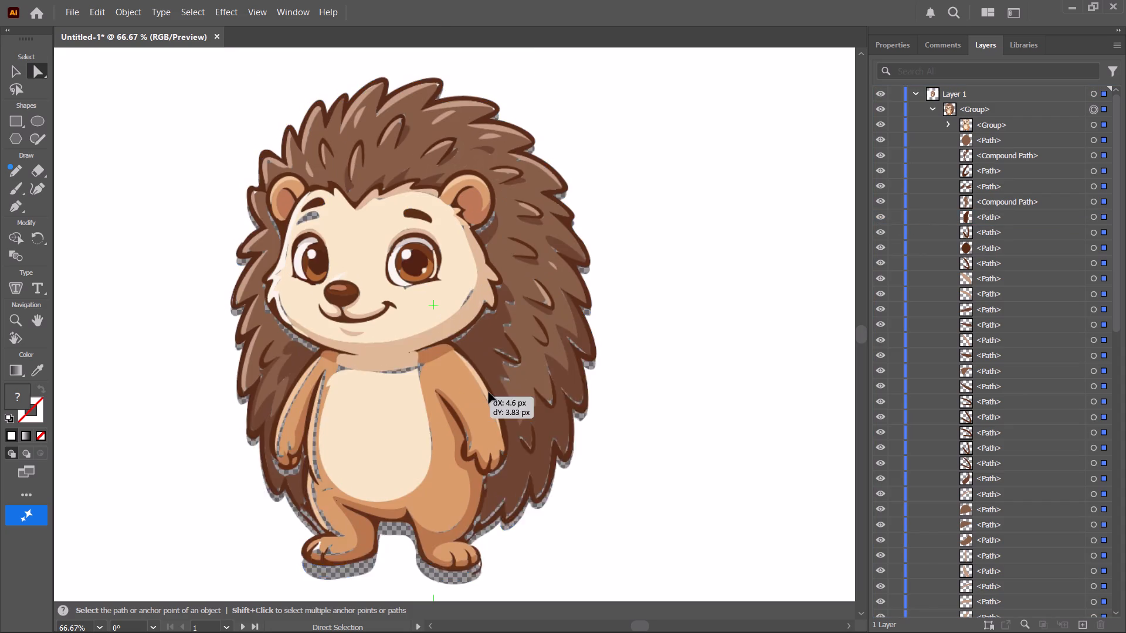
drag(489, 392, 455, 364)
drag(515, 302, 525, 309)
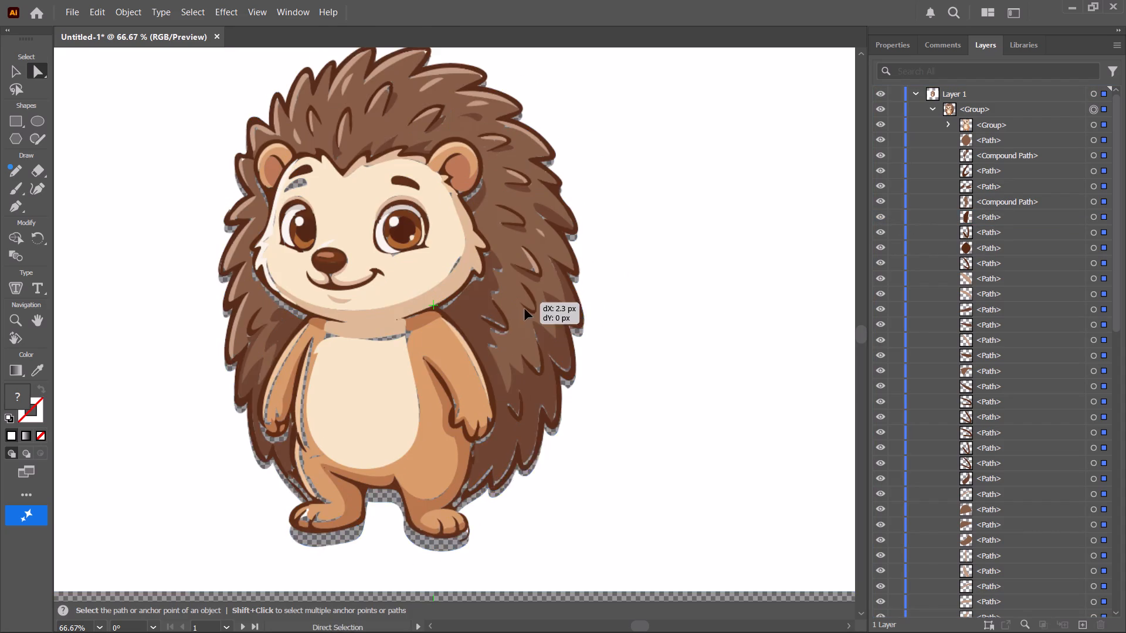
drag(525, 309, 535, 324)
click(657, 146)
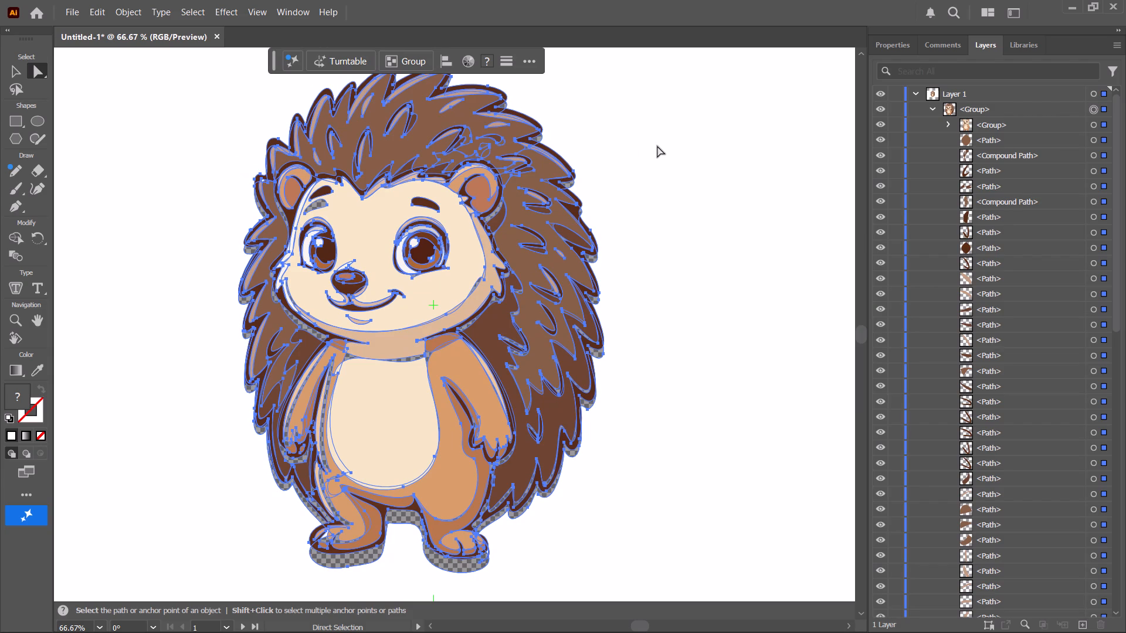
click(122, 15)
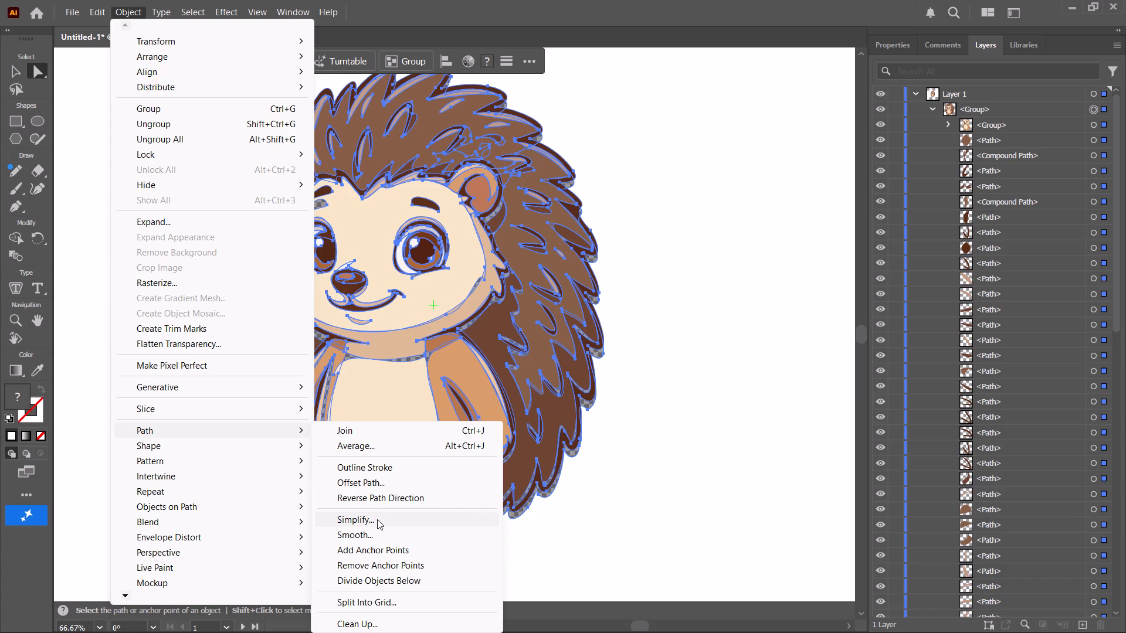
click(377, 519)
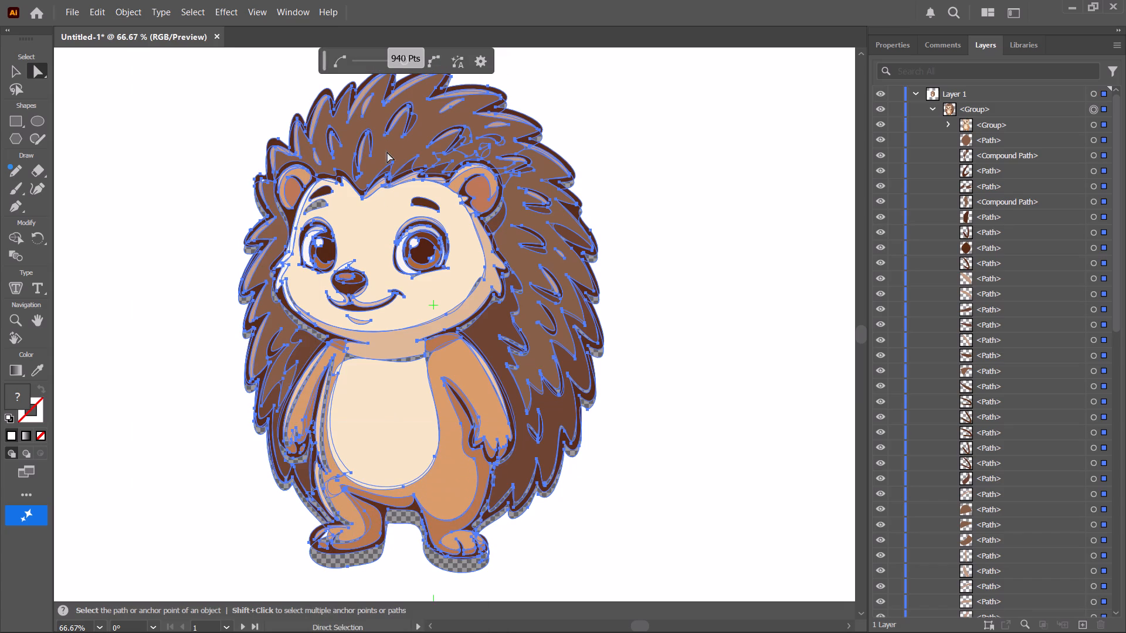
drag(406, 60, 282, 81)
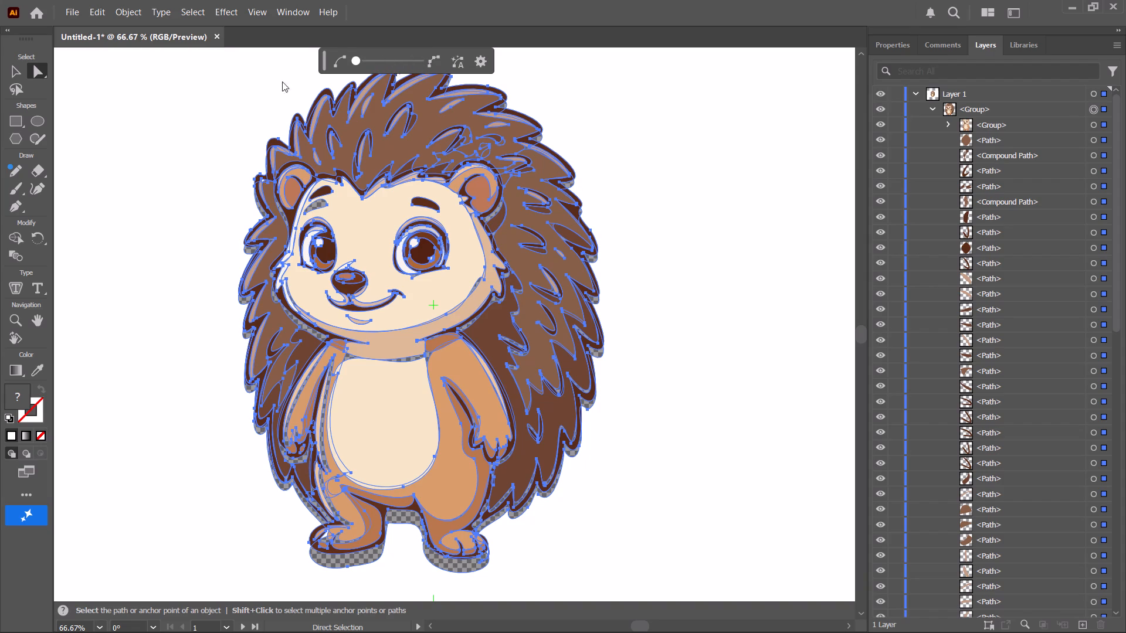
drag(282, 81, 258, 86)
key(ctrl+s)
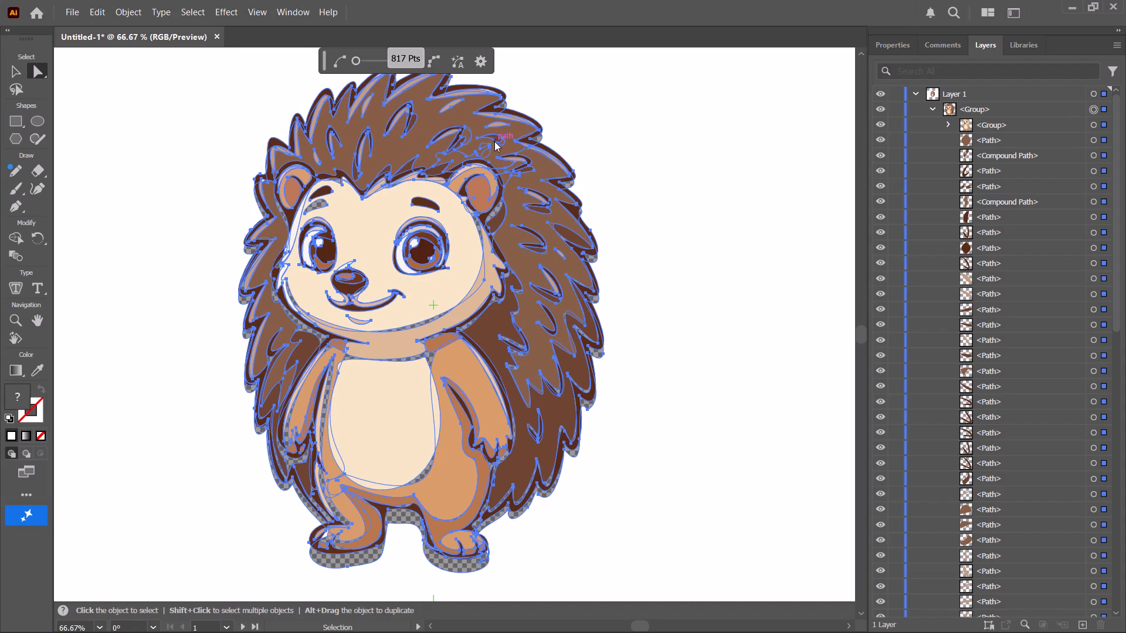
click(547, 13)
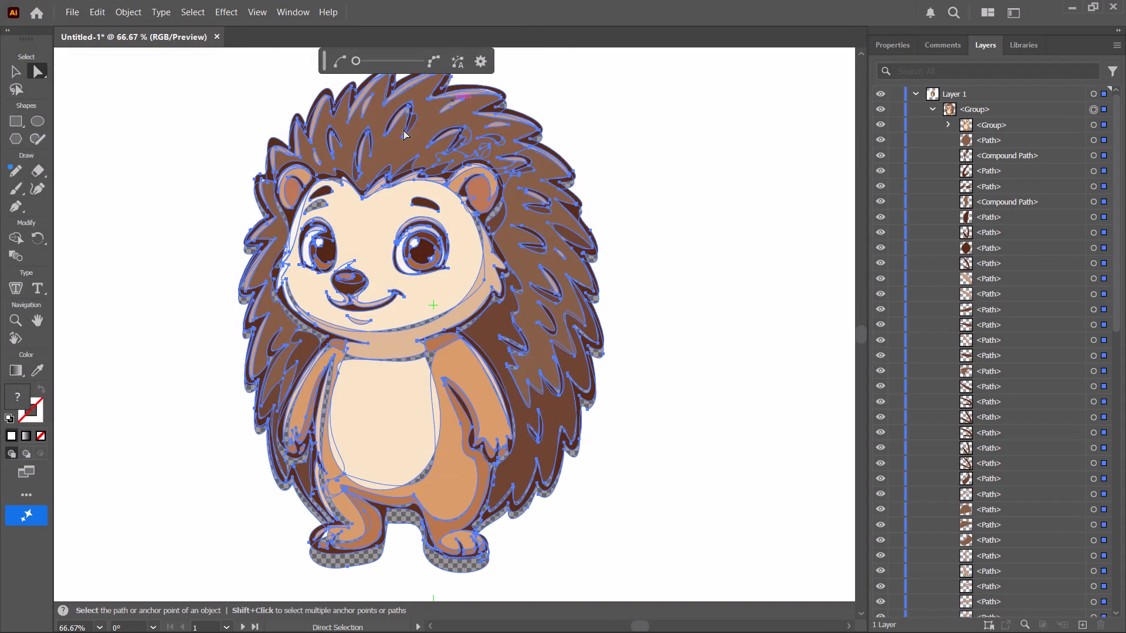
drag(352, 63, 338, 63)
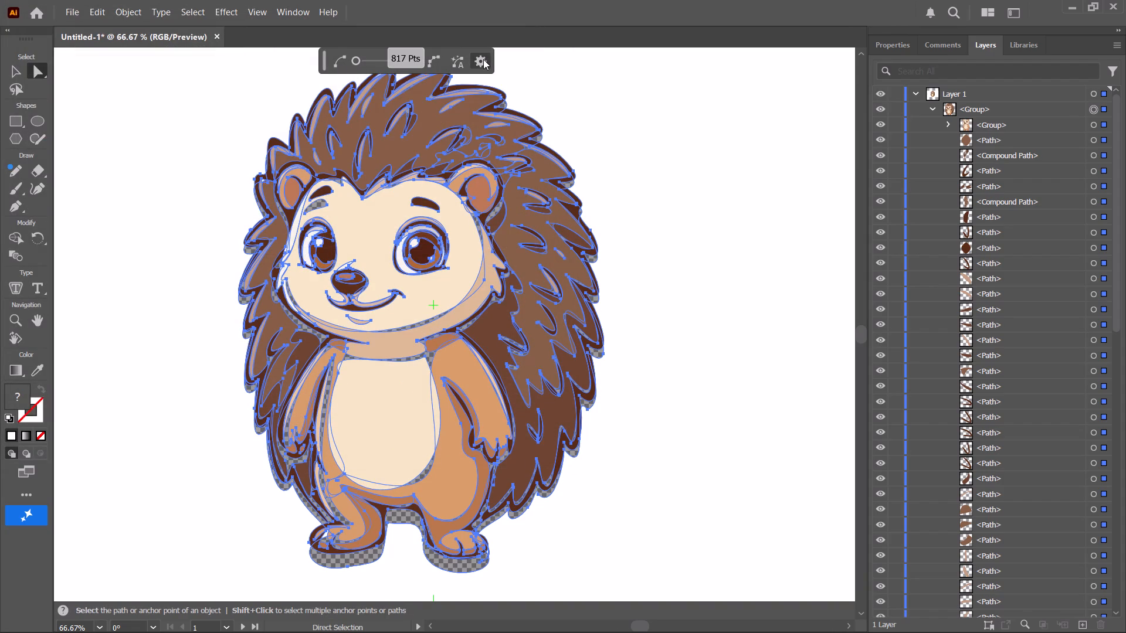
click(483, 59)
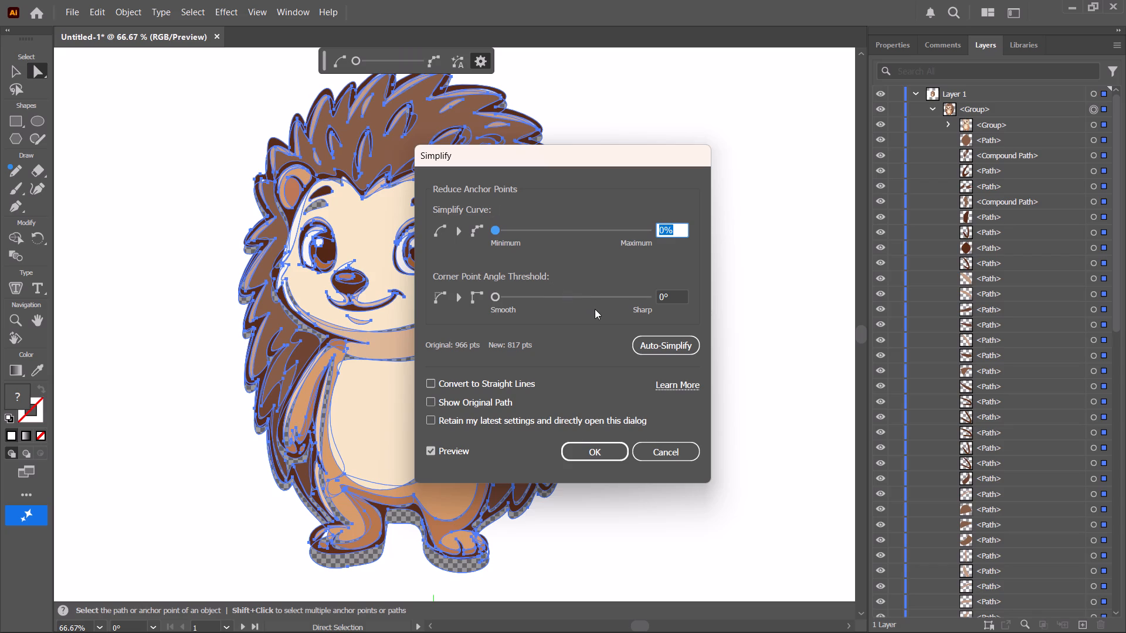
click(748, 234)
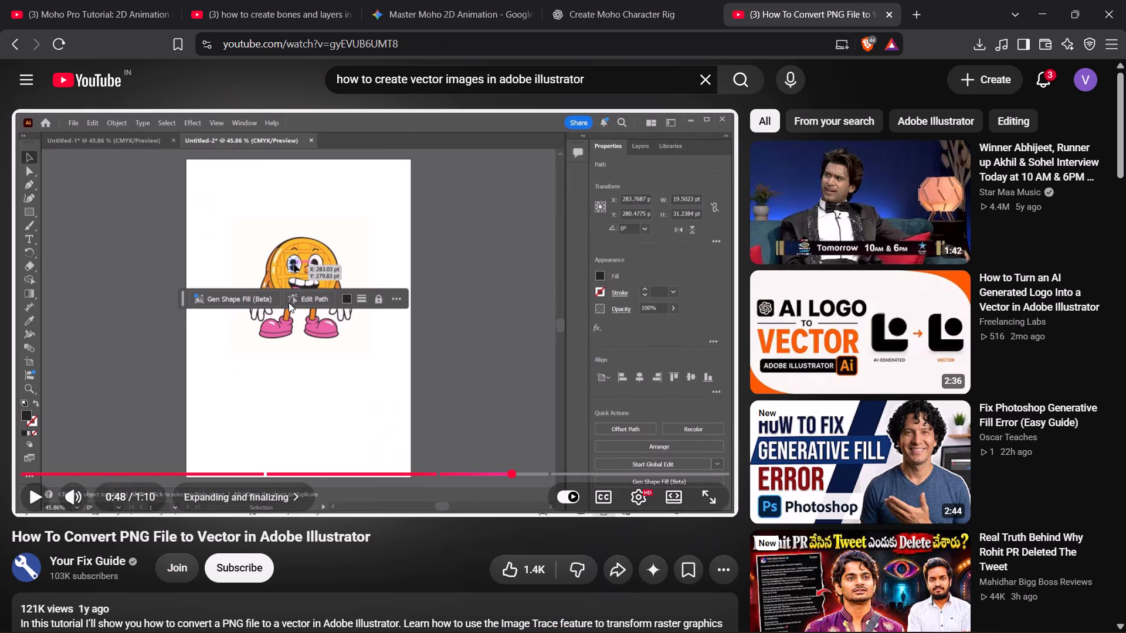
click(253, 290)
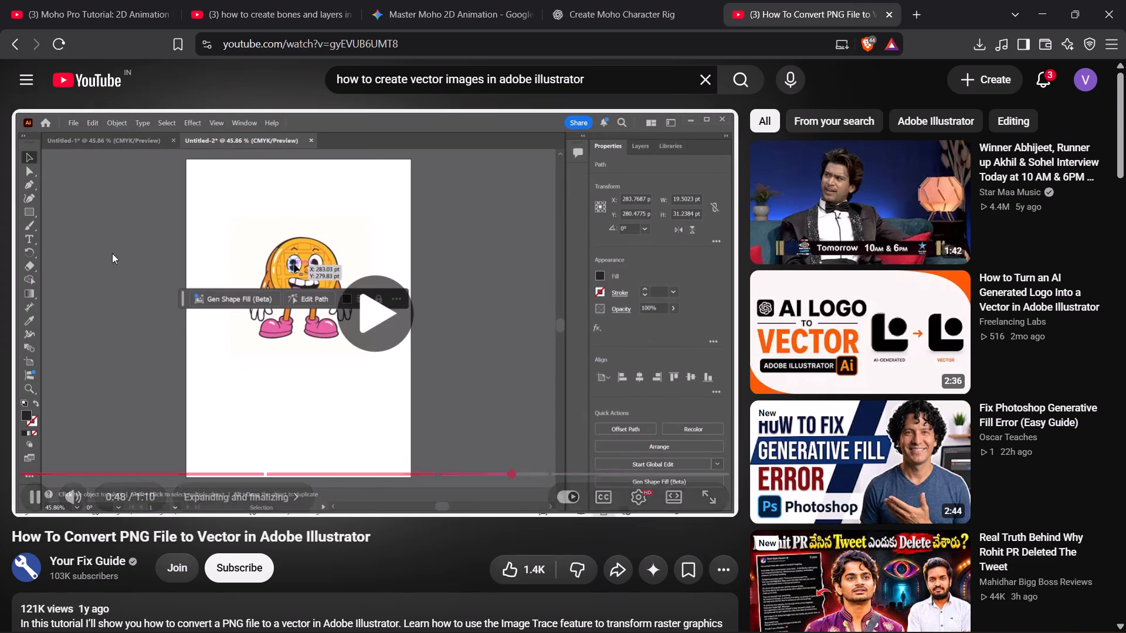
scroll(386, 320, down, 5)
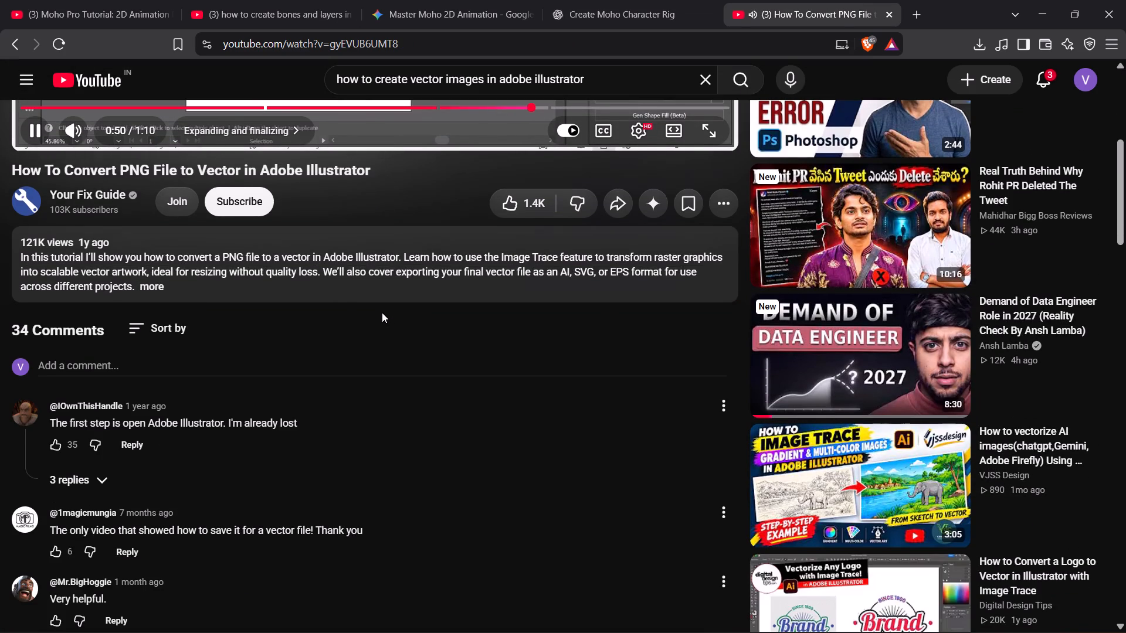
scroll(328, 277, up, 8)
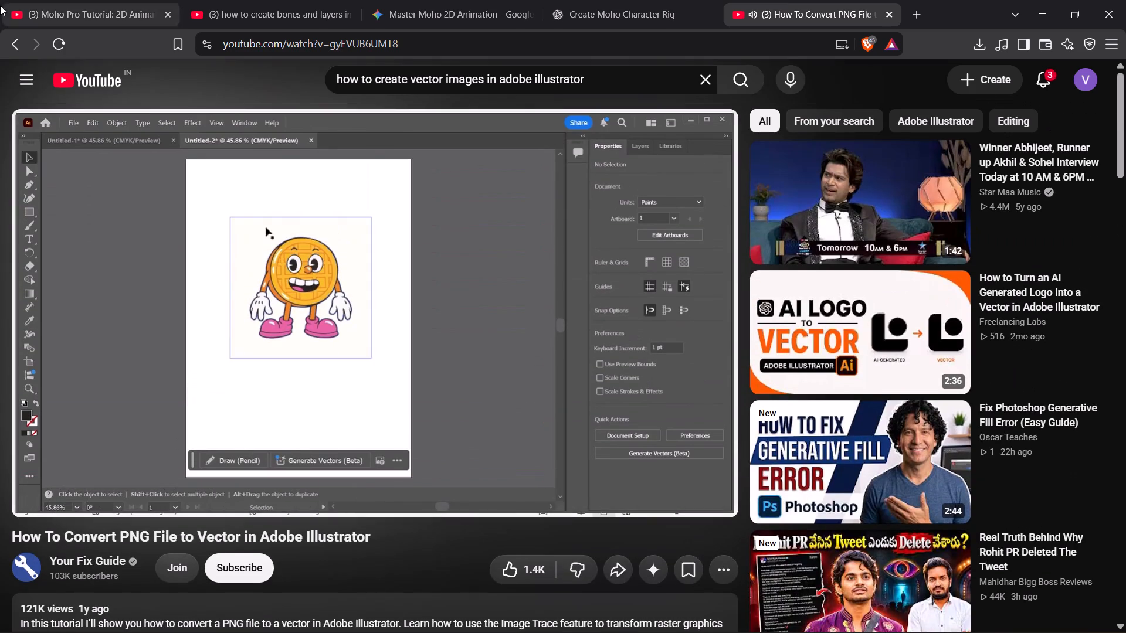
Return to the YouTube results for creating vector images and open the video "Vectorize Any Image in Illustrator with Image Trace".
click(15, 40)
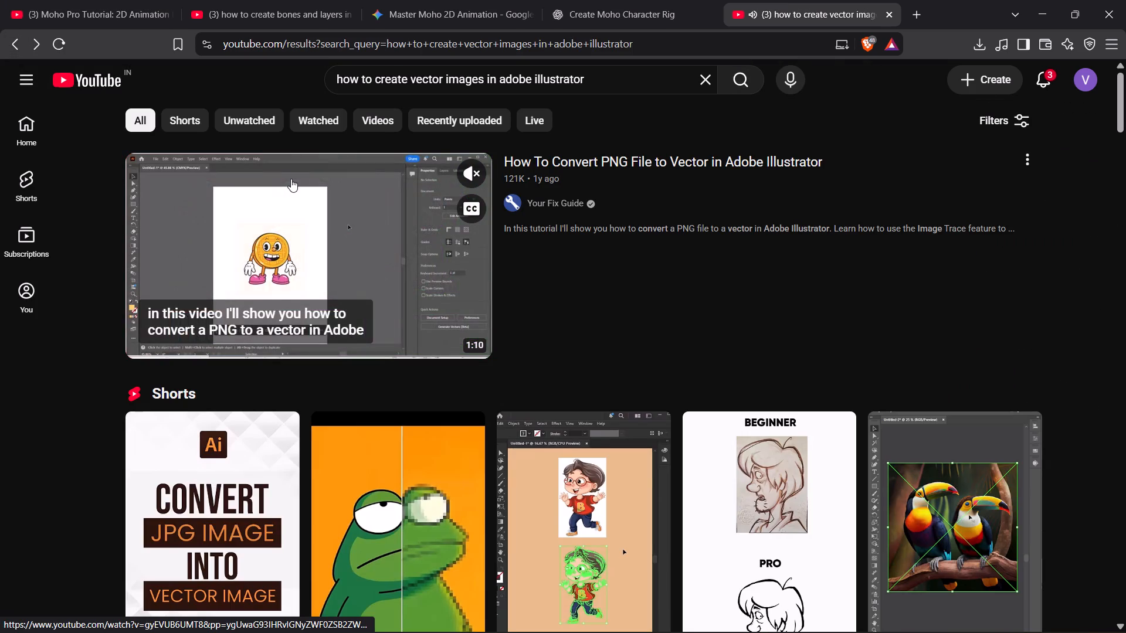
scroll(291, 179, down, 5)
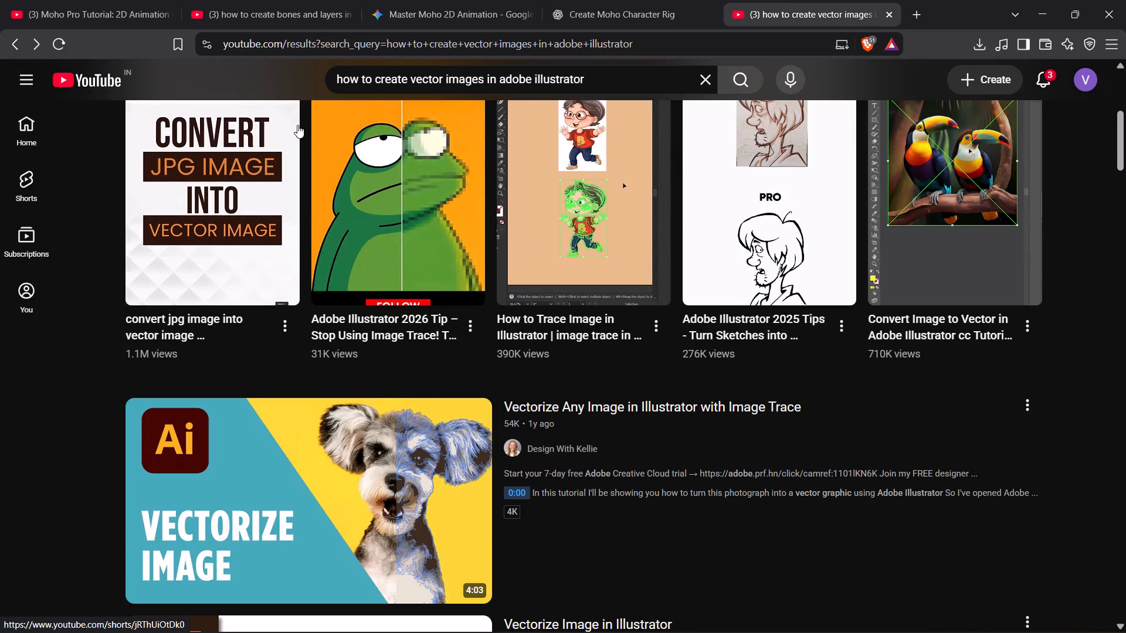
scroll(299, 130, down, 4)
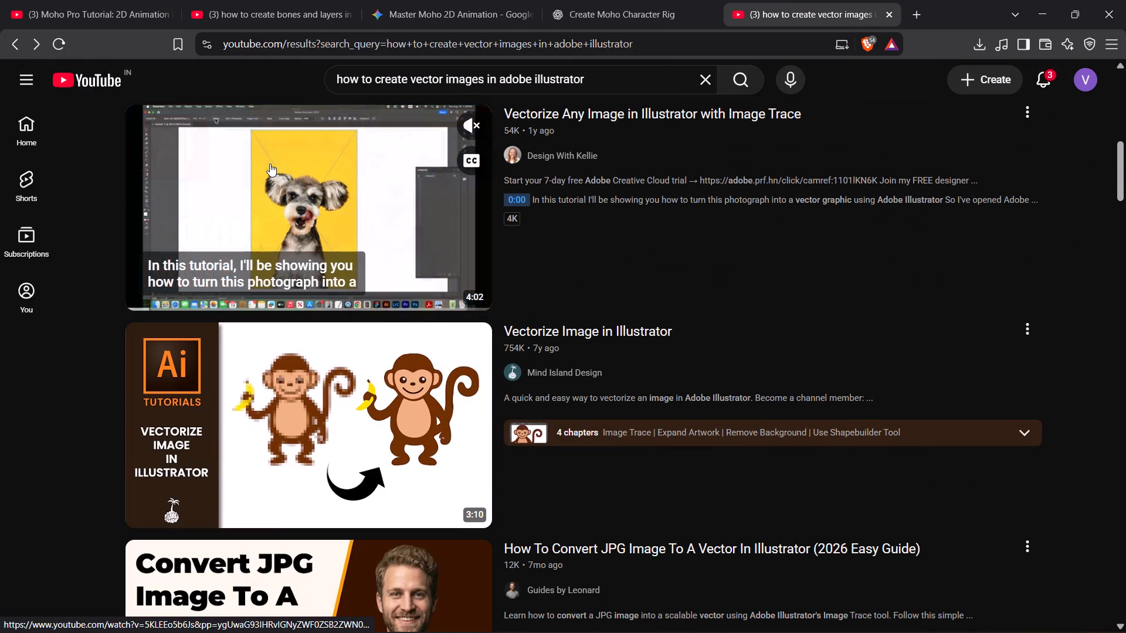
click(298, 186)
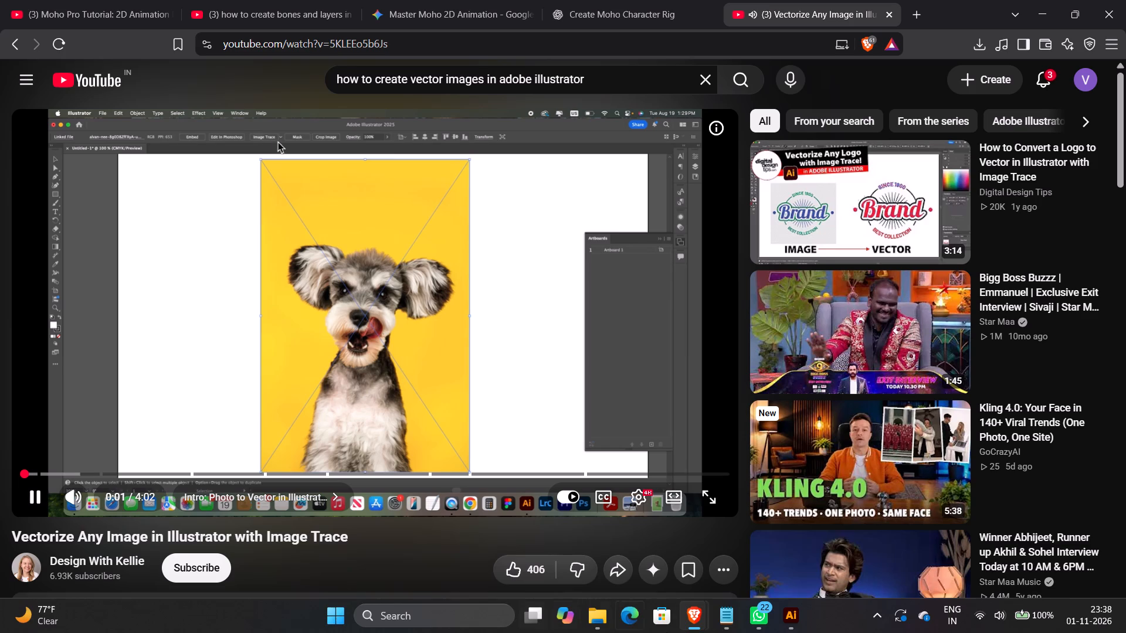
Watch the Image Trace video in full screen, skipping ahead through image import and trace settings to the preset tests.
click(710, 499)
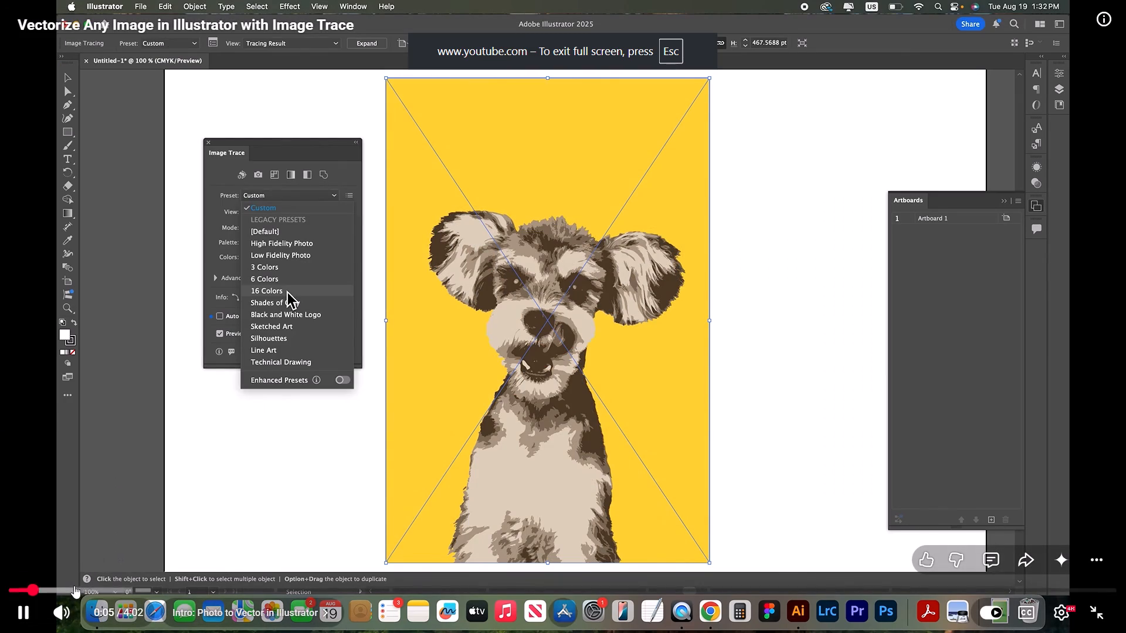
click(79, 587)
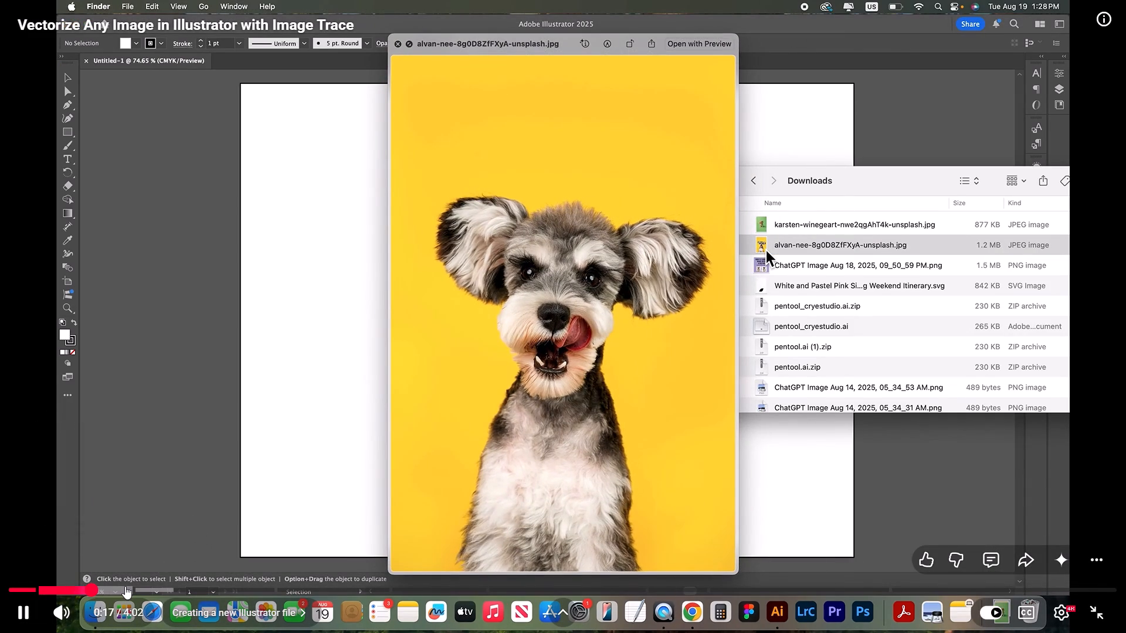
click(128, 587)
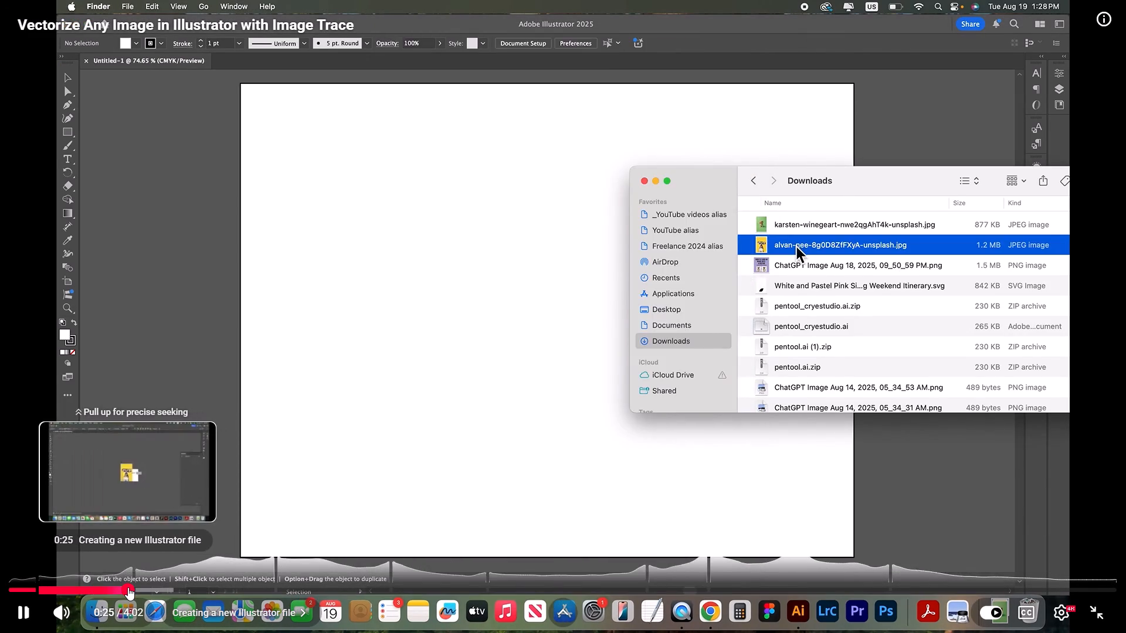
click(195, 590)
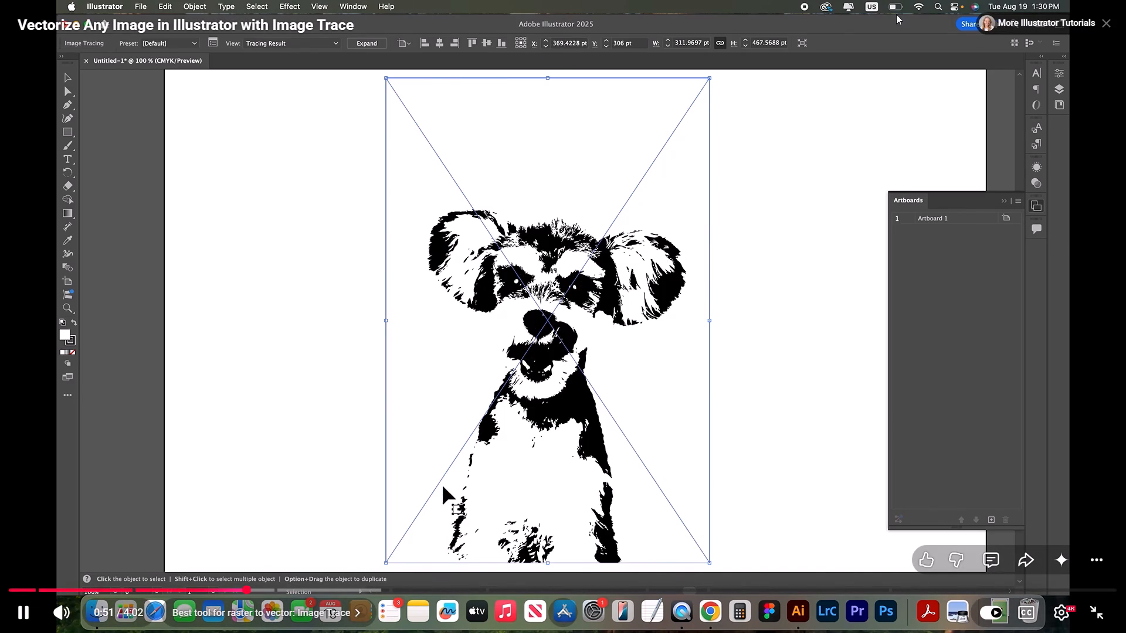
click(1110, 15)
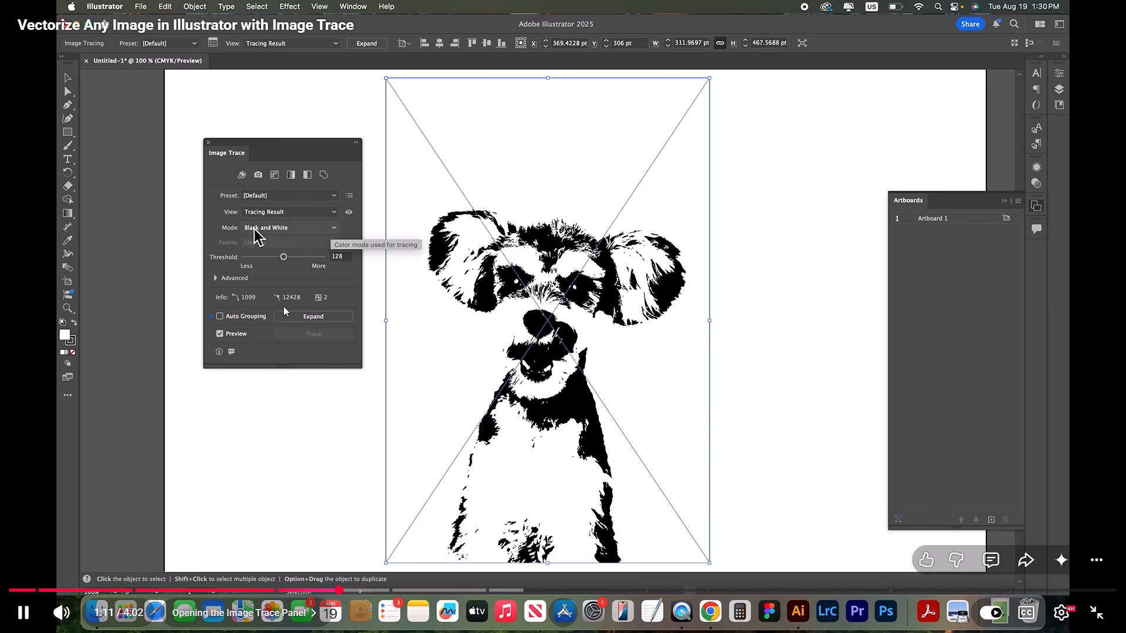
click(384, 589)
click(427, 588)
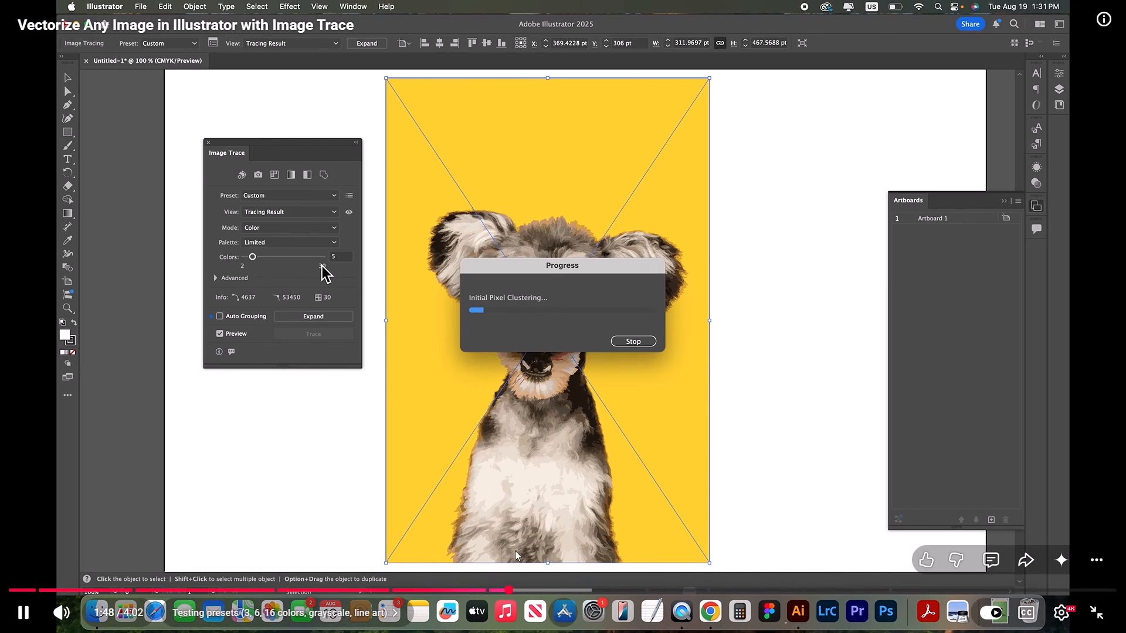
click(534, 588)
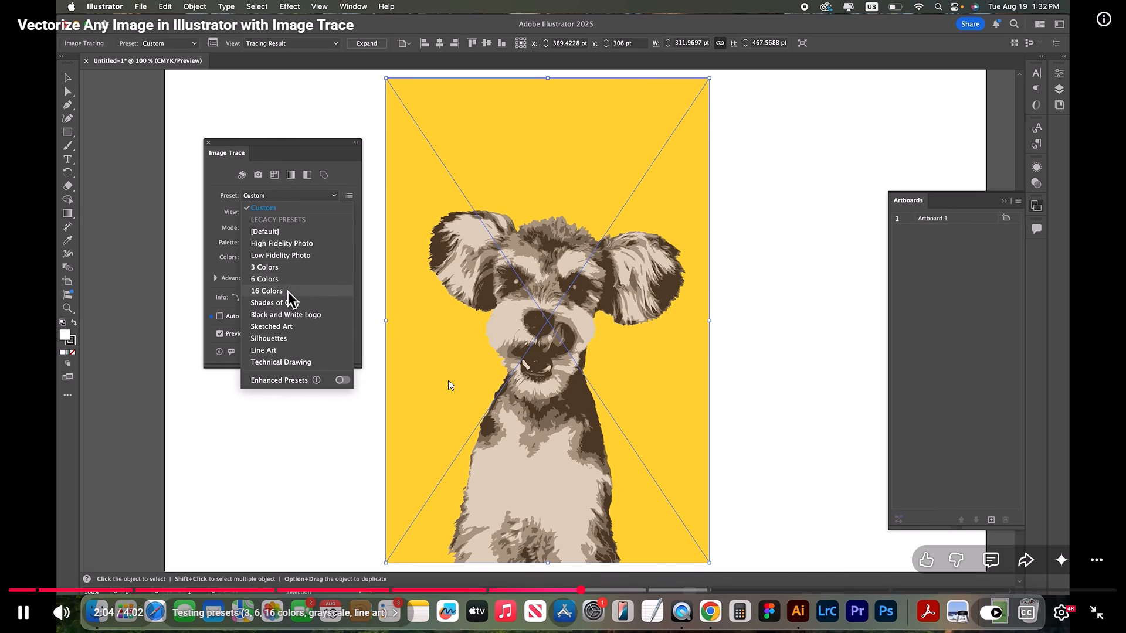
key(Escape)
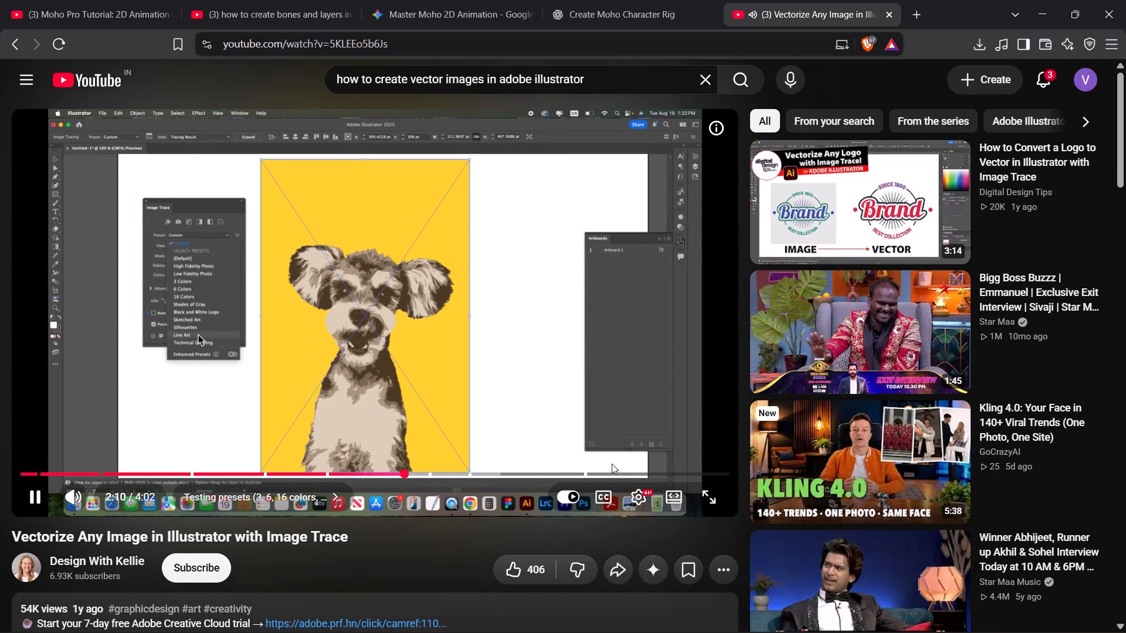
click(494, 352)
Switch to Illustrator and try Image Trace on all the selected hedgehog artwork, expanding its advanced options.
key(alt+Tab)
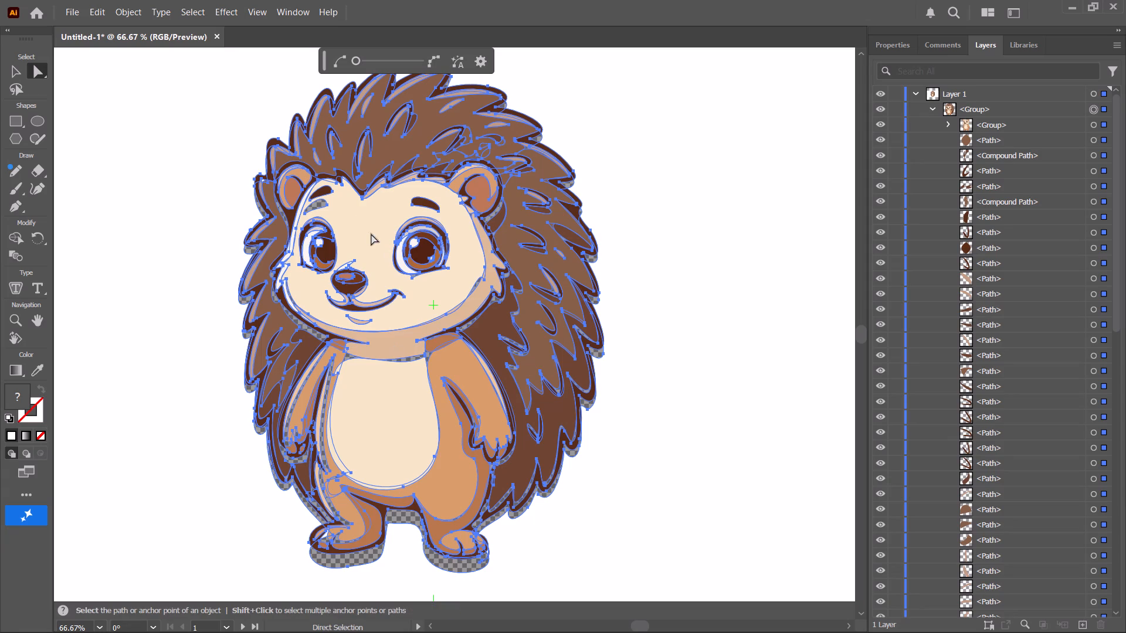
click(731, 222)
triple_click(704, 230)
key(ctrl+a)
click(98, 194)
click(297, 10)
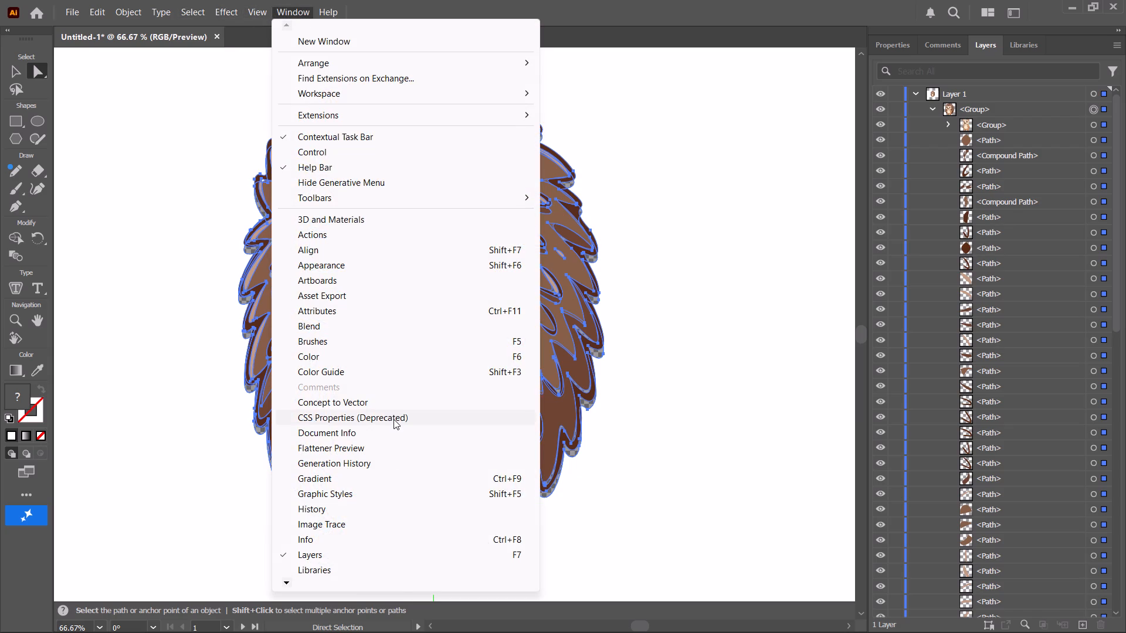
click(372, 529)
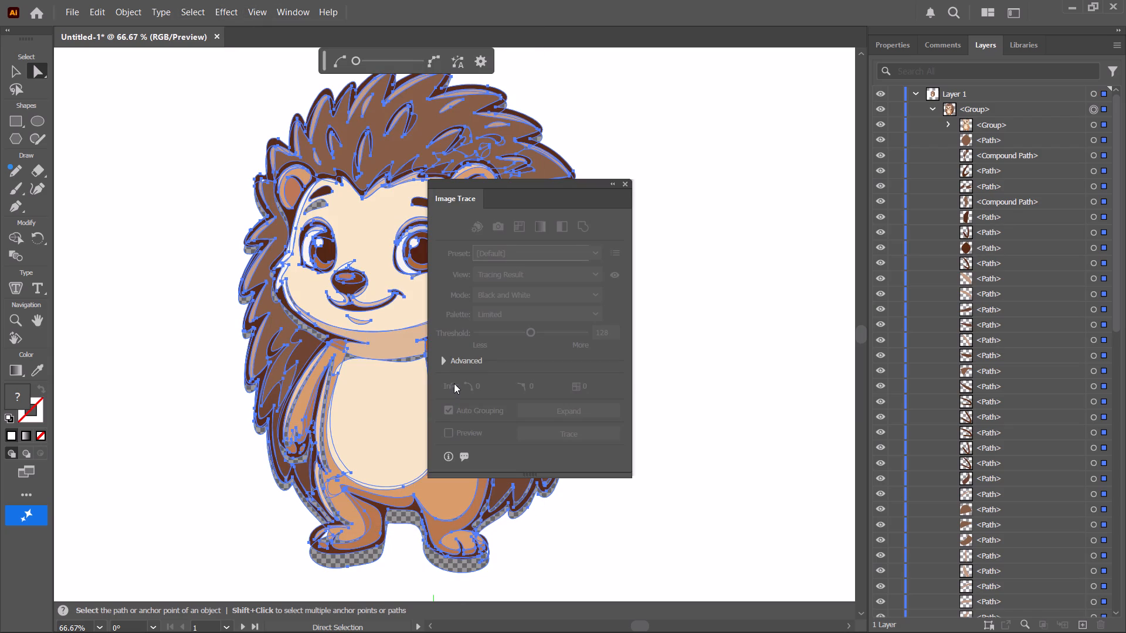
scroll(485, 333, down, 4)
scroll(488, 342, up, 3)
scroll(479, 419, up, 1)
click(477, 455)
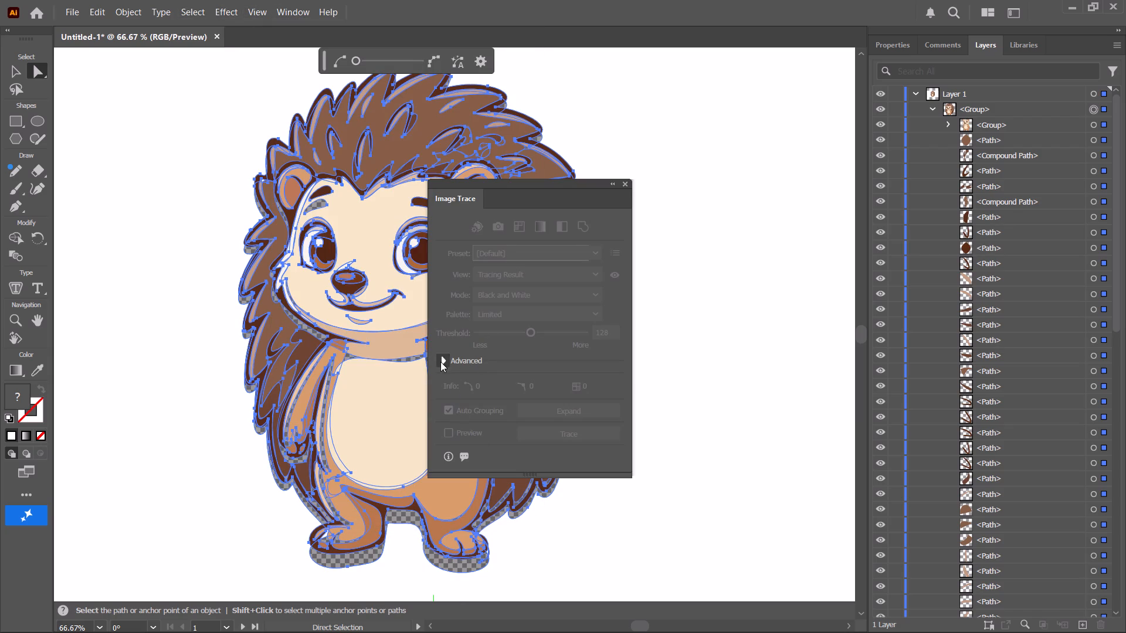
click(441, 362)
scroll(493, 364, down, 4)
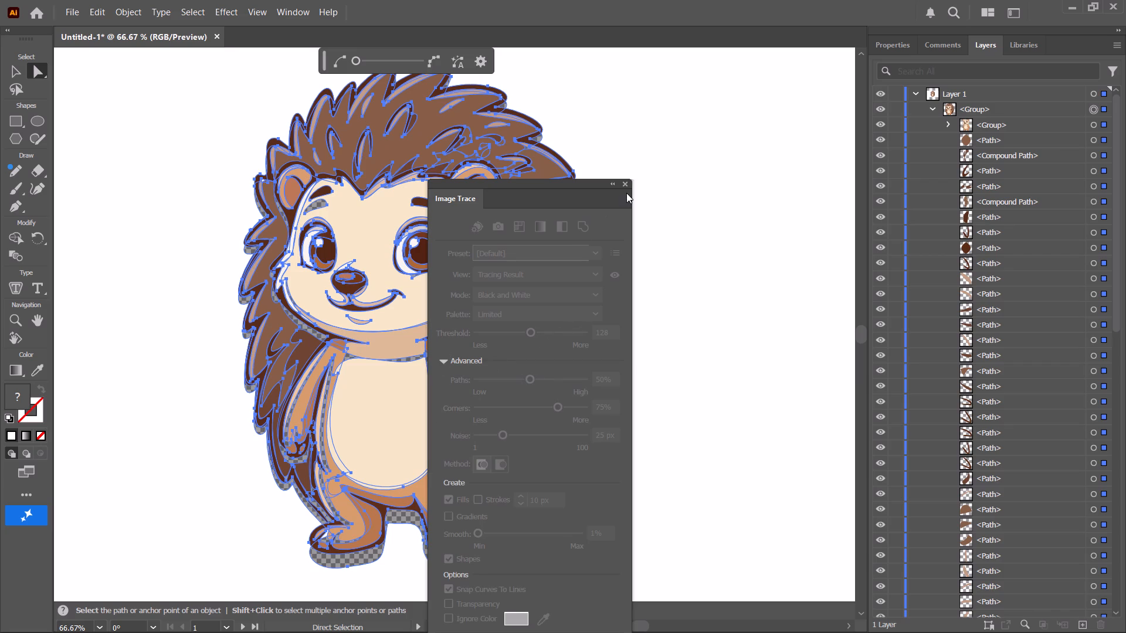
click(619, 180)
Close the Untitled-1 hedgehog document without saving it.
click(215, 36)
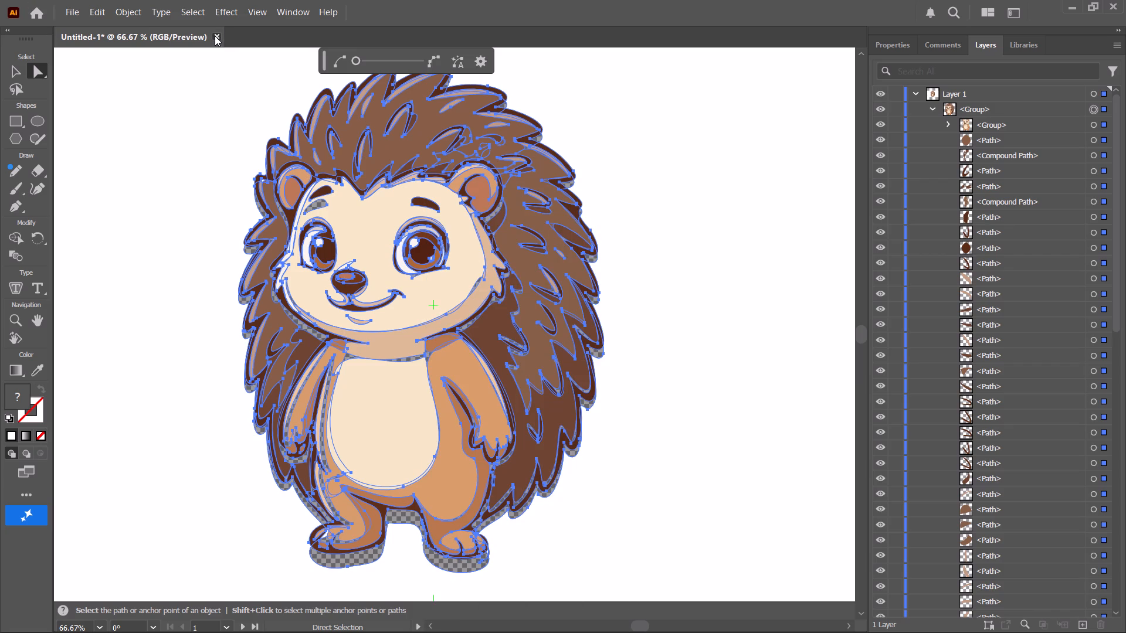
click(639, 347)
Create a new document from the HDV/HDTV 1080 preset, 1920 x 1080 px in RGB Color.
click(79, 5)
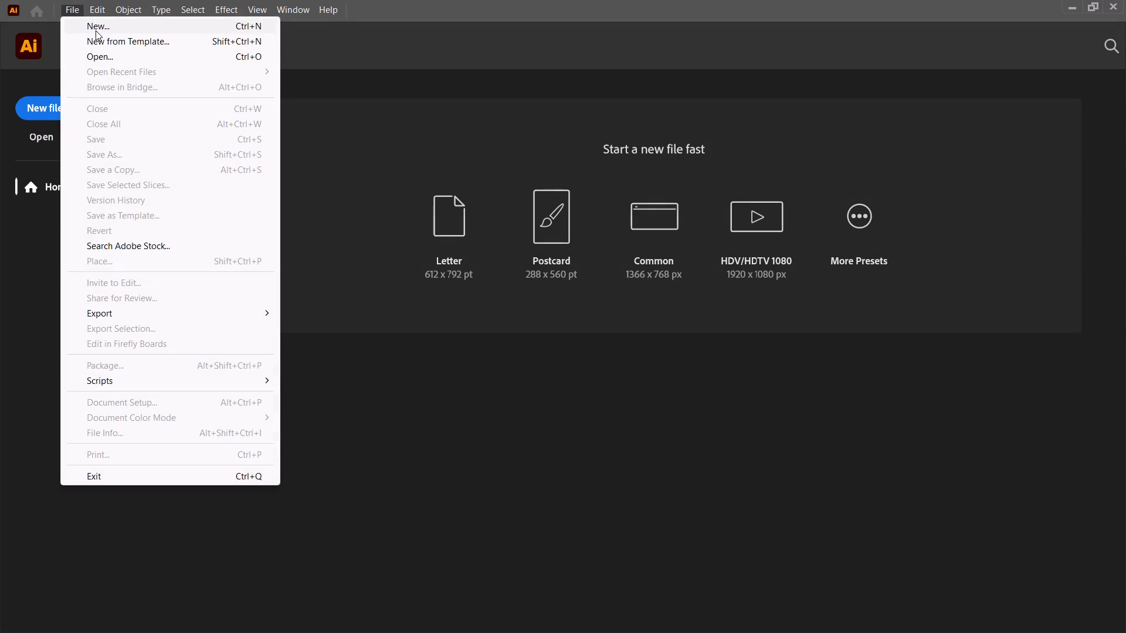
click(94, 28)
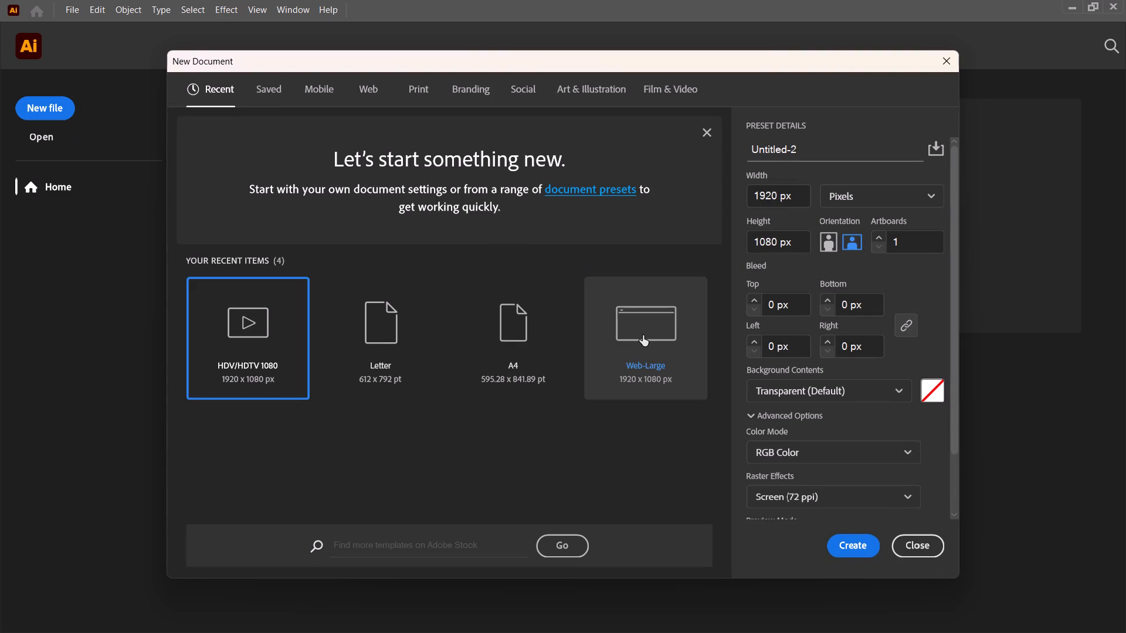
click(277, 346)
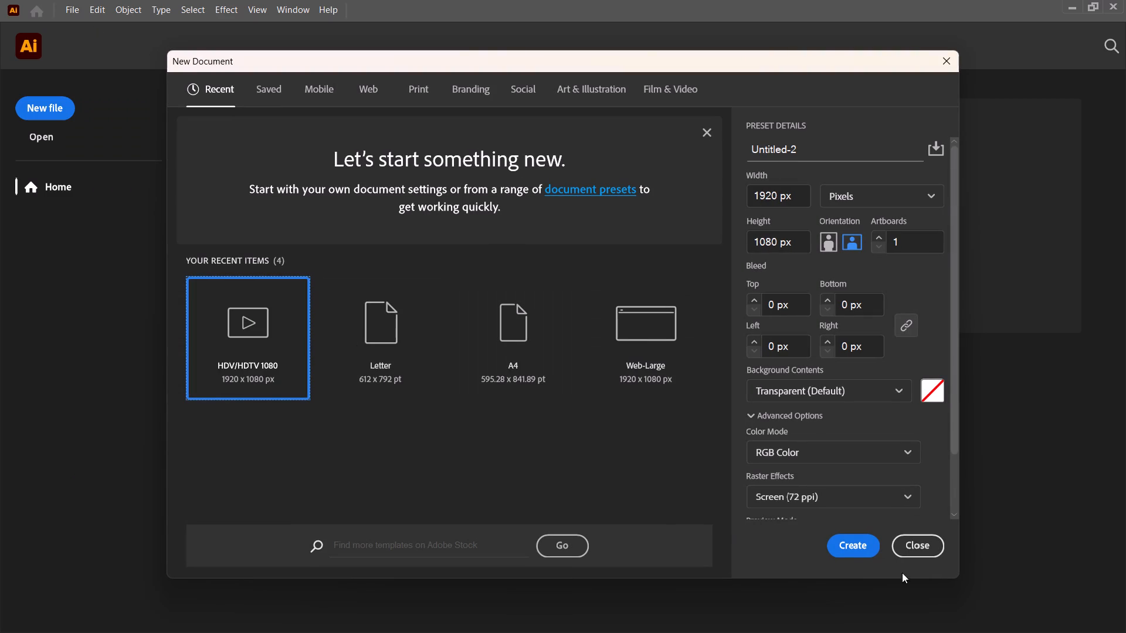
click(841, 547)
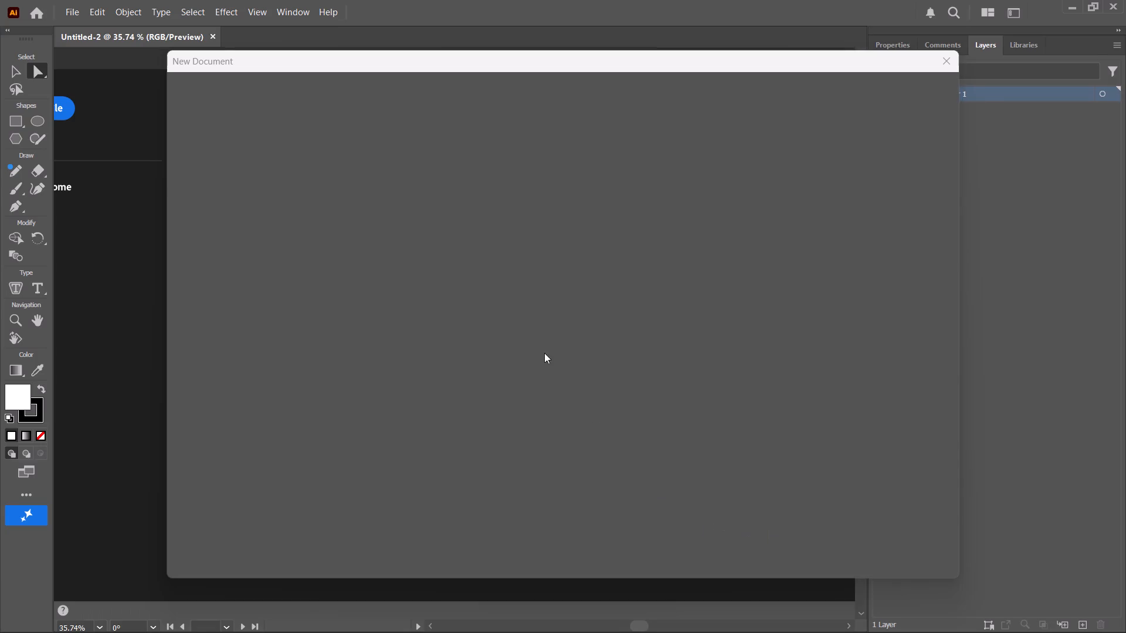
Place the hedgehog image from the raw_pics folder as a linked file, sized to cover much of the artboard.
click(75, 15)
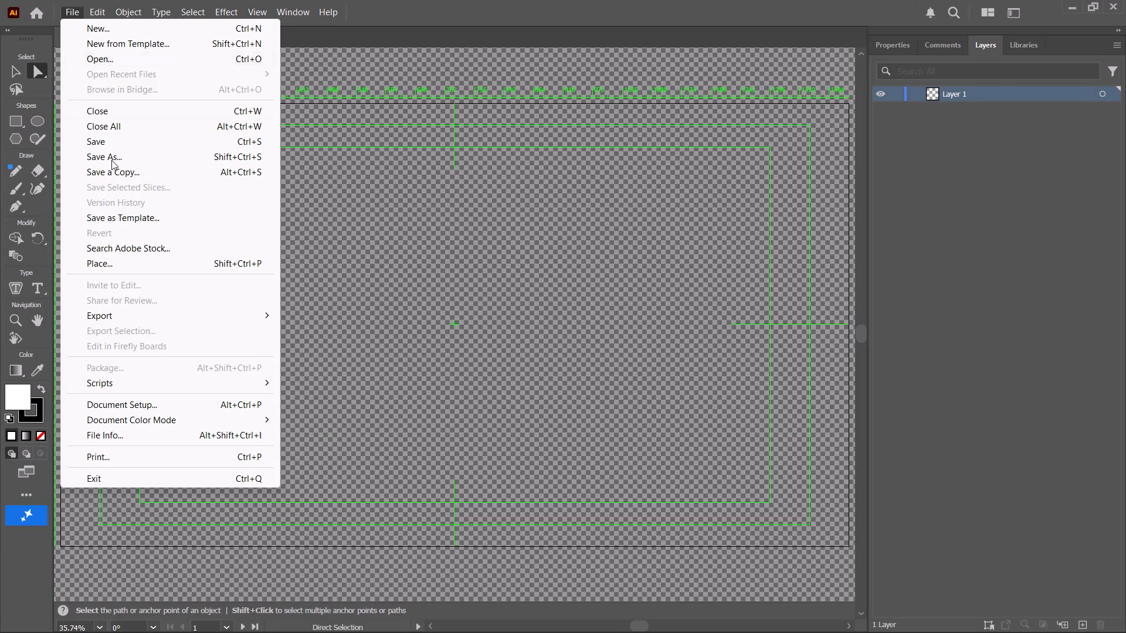
click(130, 263)
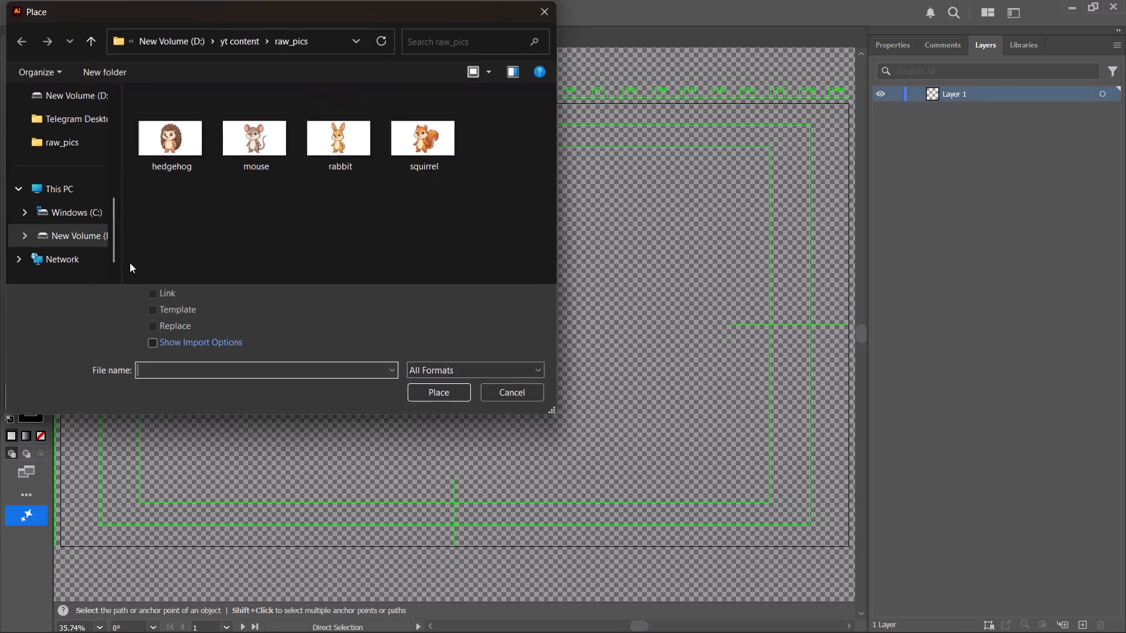
click(182, 149)
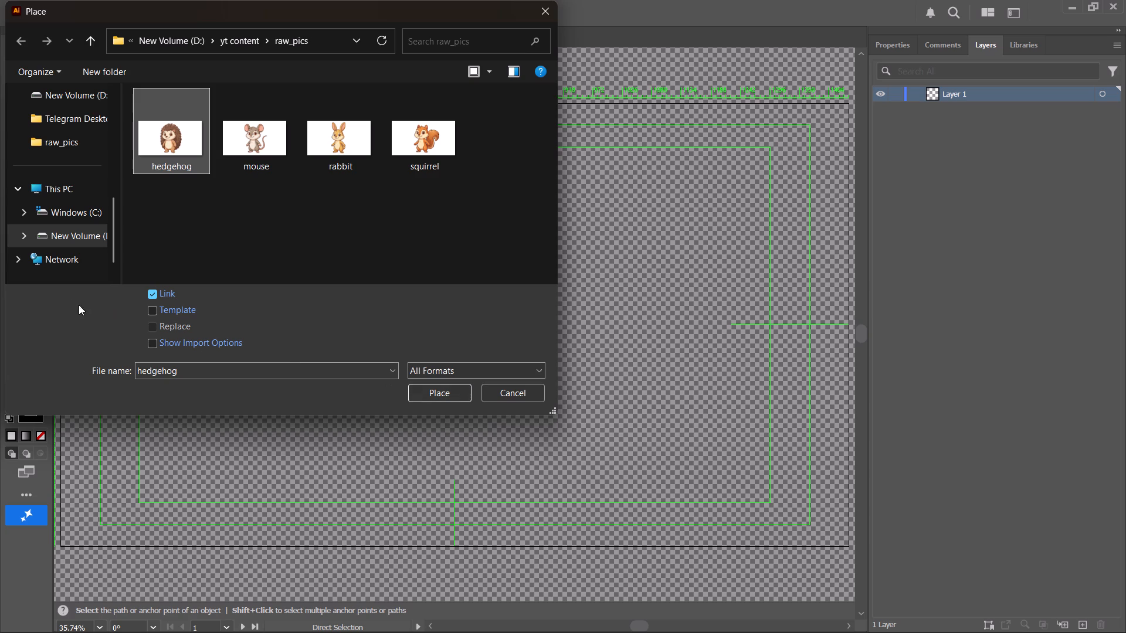
click(147, 312)
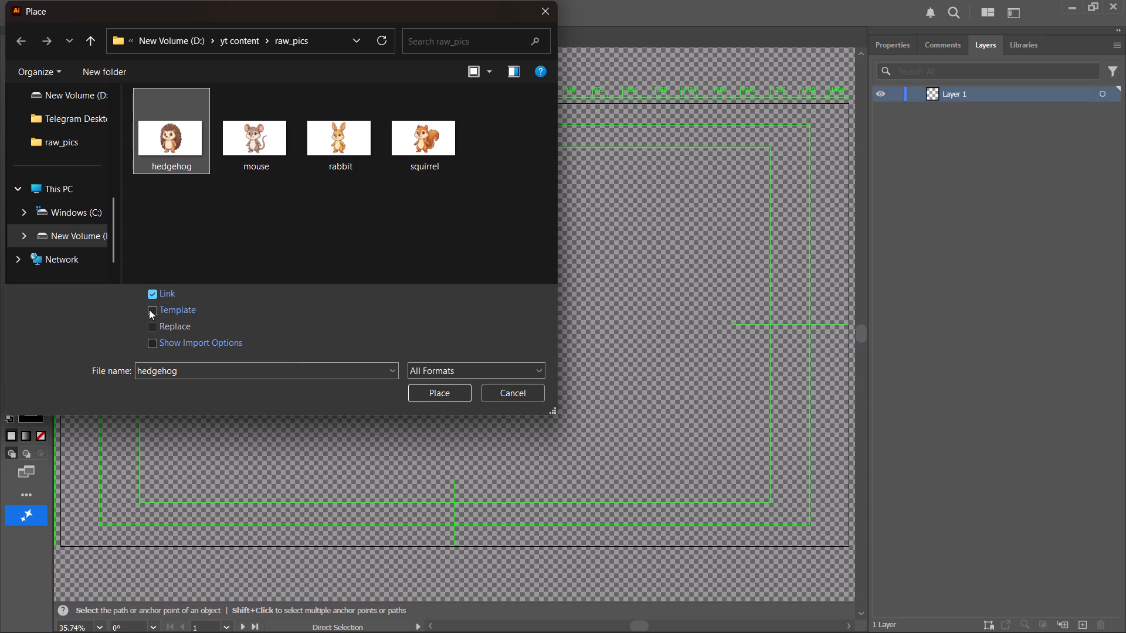
click(149, 309)
click(153, 309)
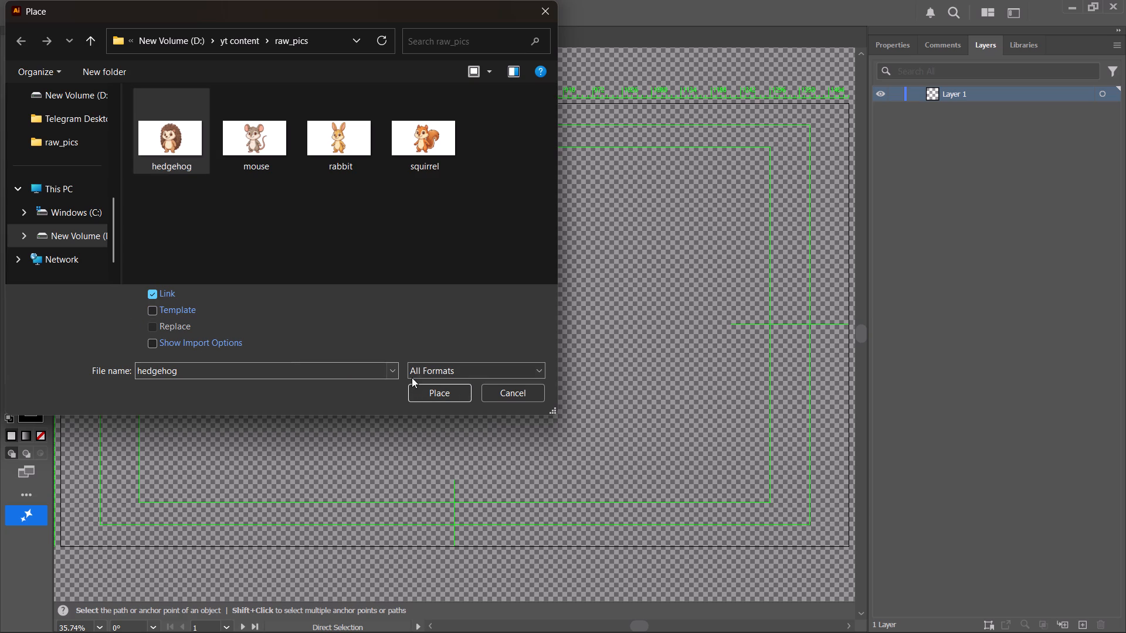
click(449, 393)
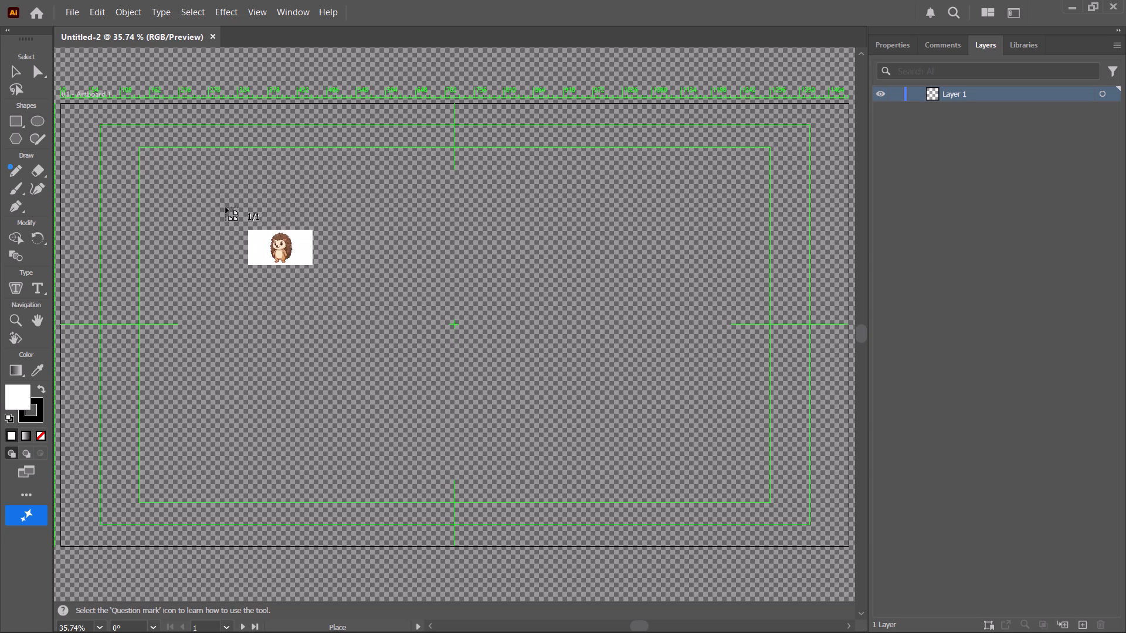
drag(145, 161, 569, 377)
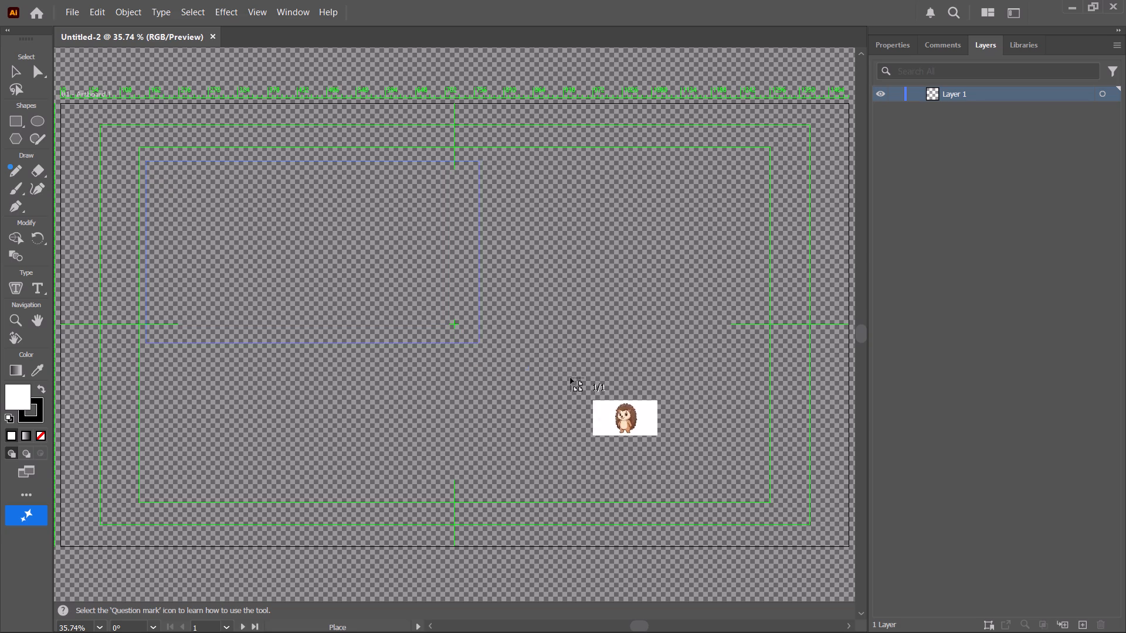
drag(569, 377, 771, 457)
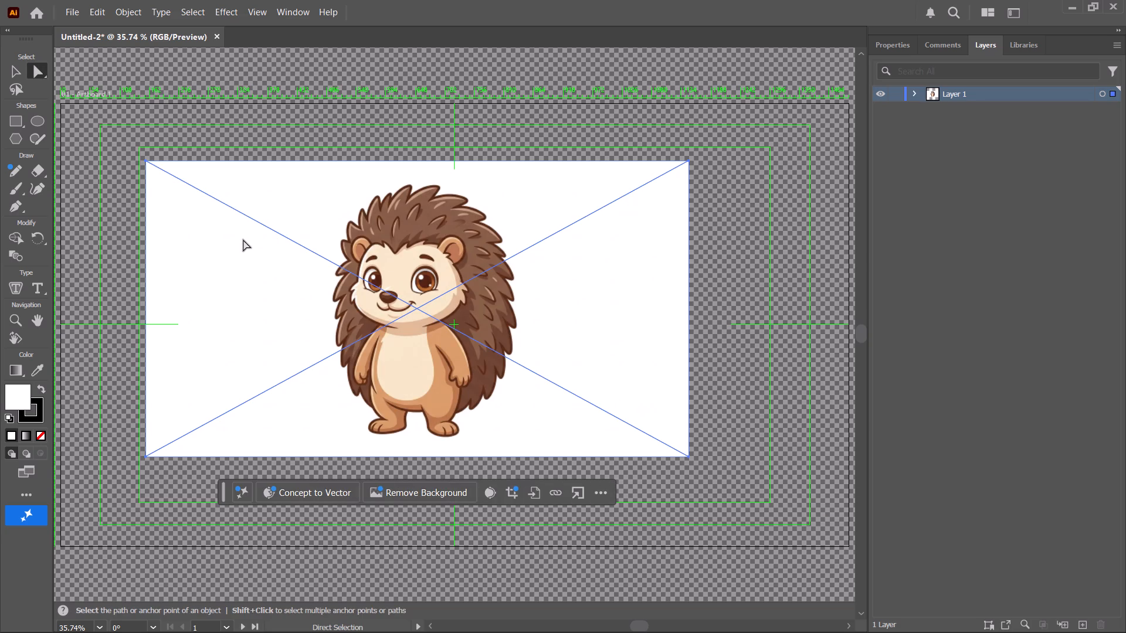
click(459, 251)
Open Image Trace for the placed hedgehog image and set it to Color mode with 4 colors.
click(290, 13)
click(420, 530)
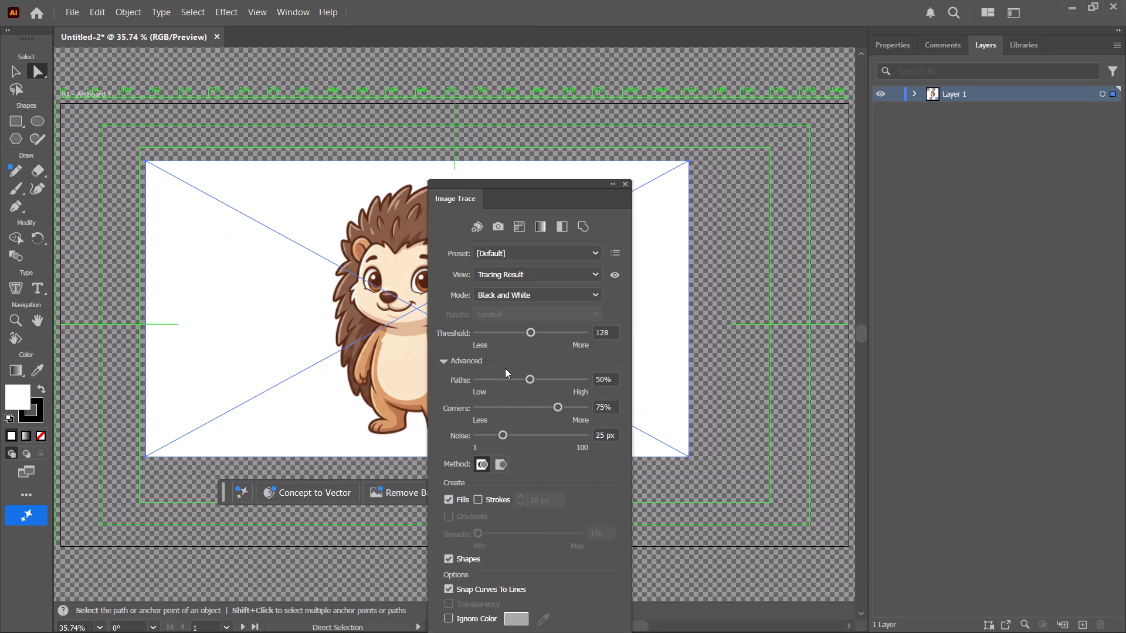
click(557, 299)
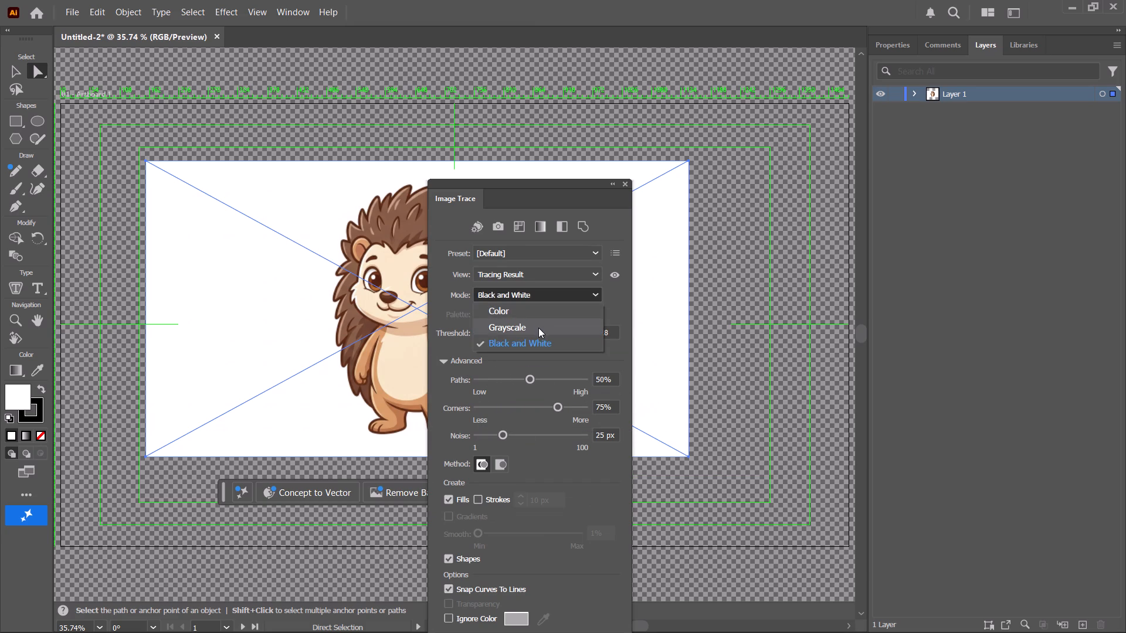
click(530, 313)
drag(582, 331, 533, 330)
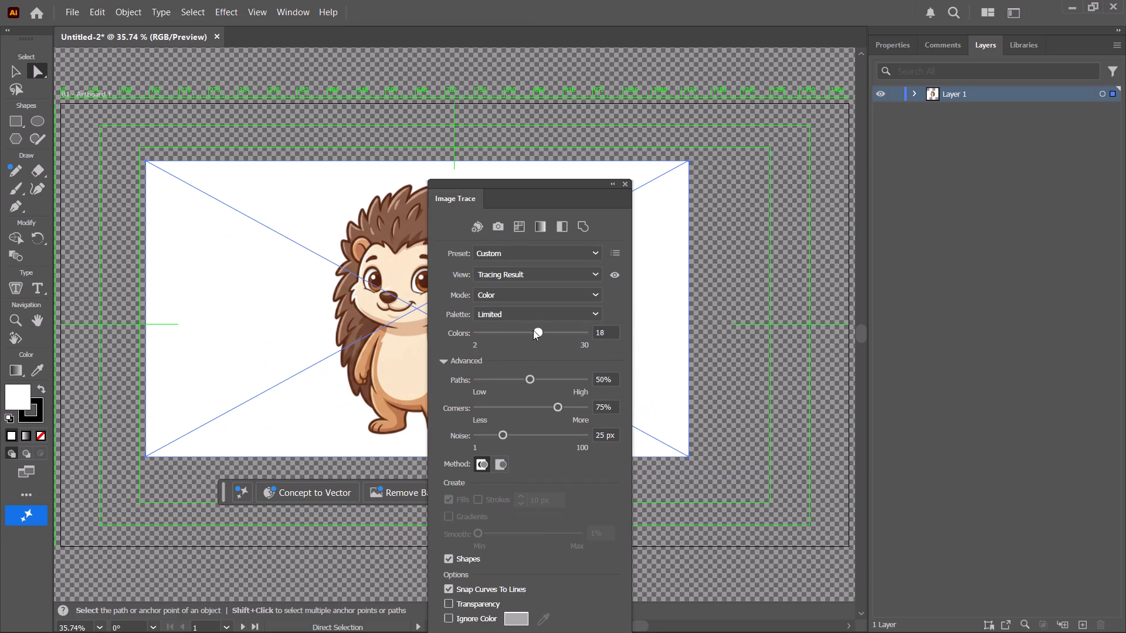
drag(533, 330, 487, 338)
drag(487, 338, 484, 338)
Set the Image Trace Corners value to 77% and try to trace the hedgehog image.
drag(519, 183, 692, 161)
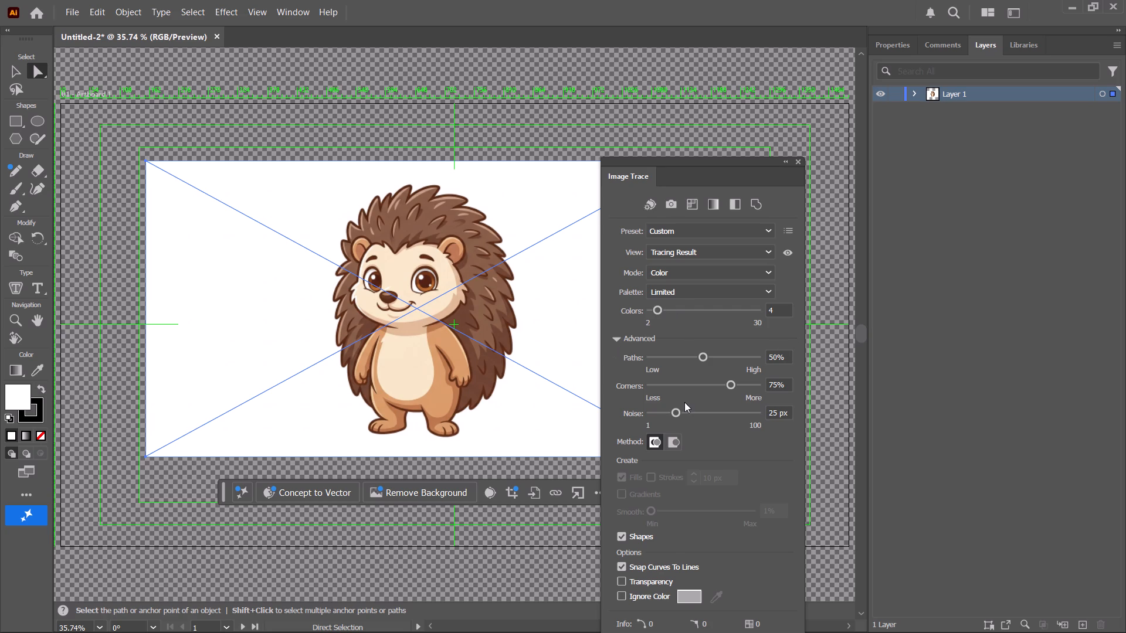
scroll(658, 390, down, 2)
scroll(660, 511, down, 10)
drag(707, 159, 661, 112)
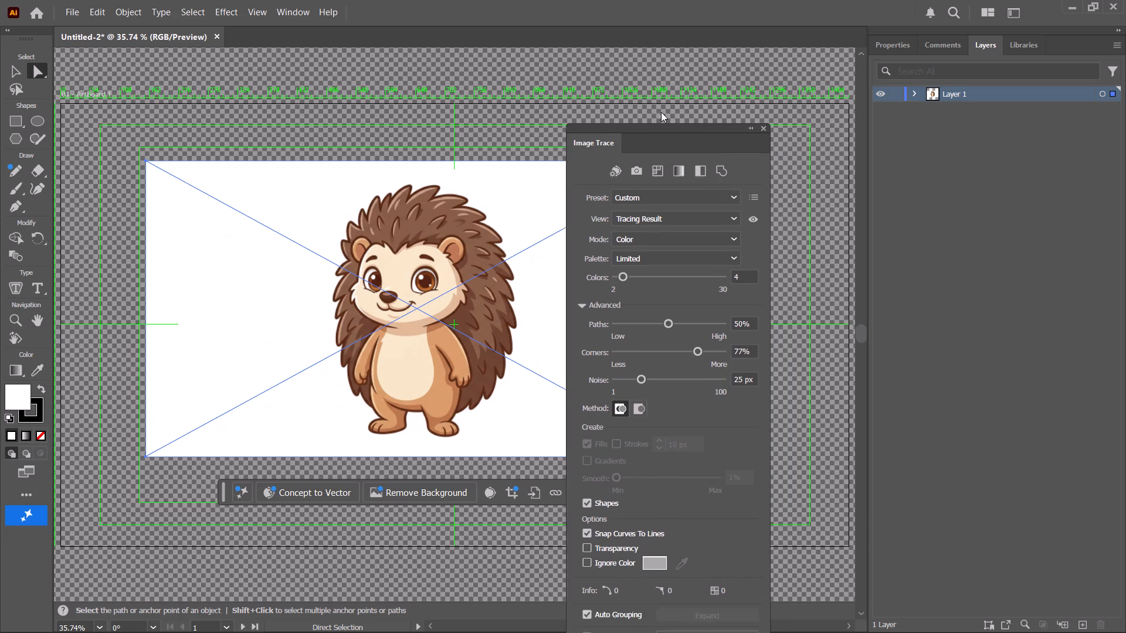
drag(661, 112, 633, 48)
click(683, 560)
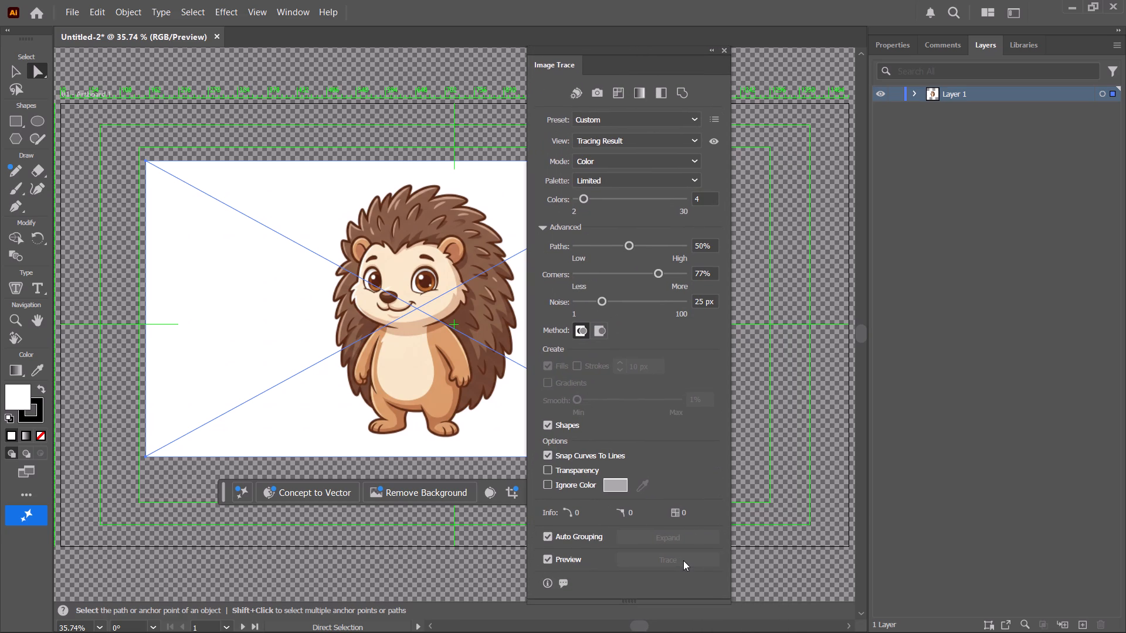
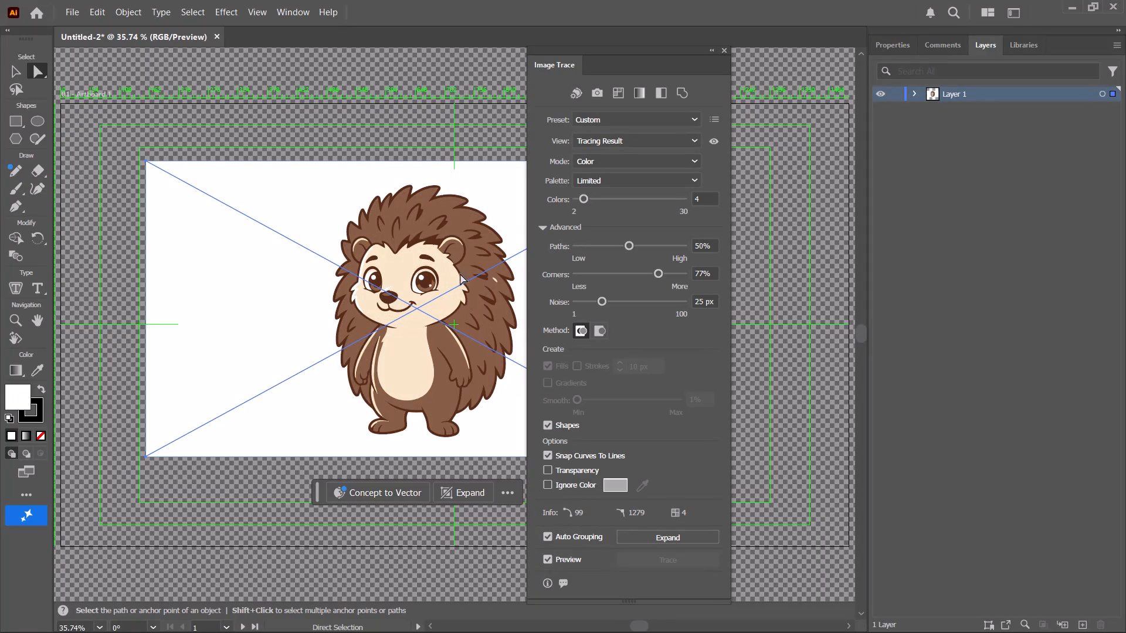
Expand the four-color tracing result of the hedgehog into editable vector paths.
click(457, 356)
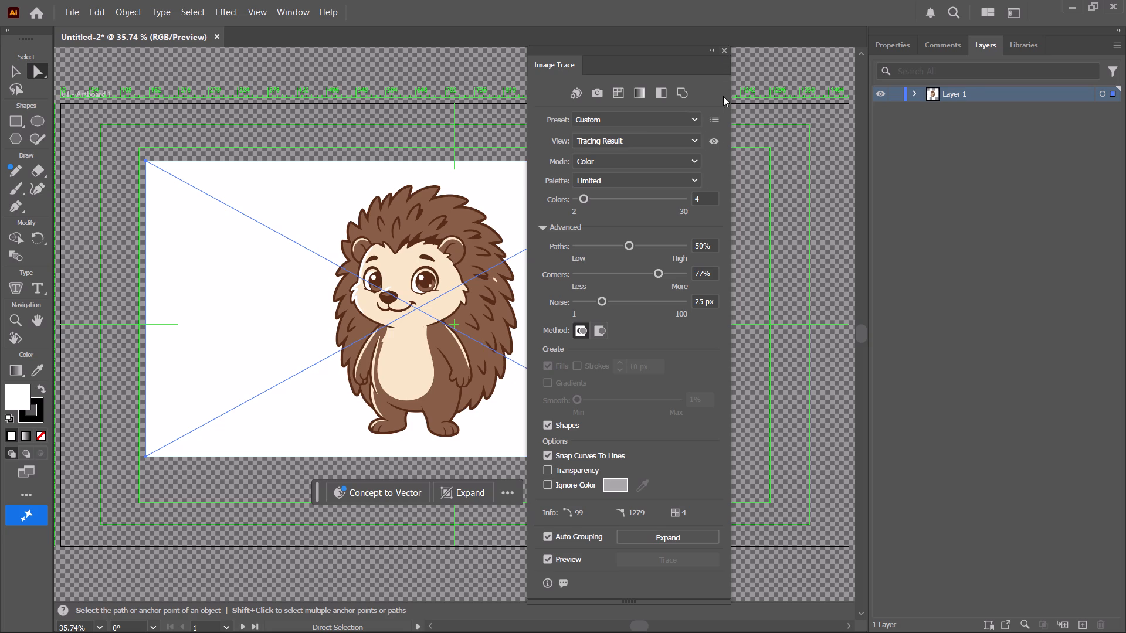
scroll(671, 343, down, 5)
scroll(673, 341, up, 4)
click(658, 535)
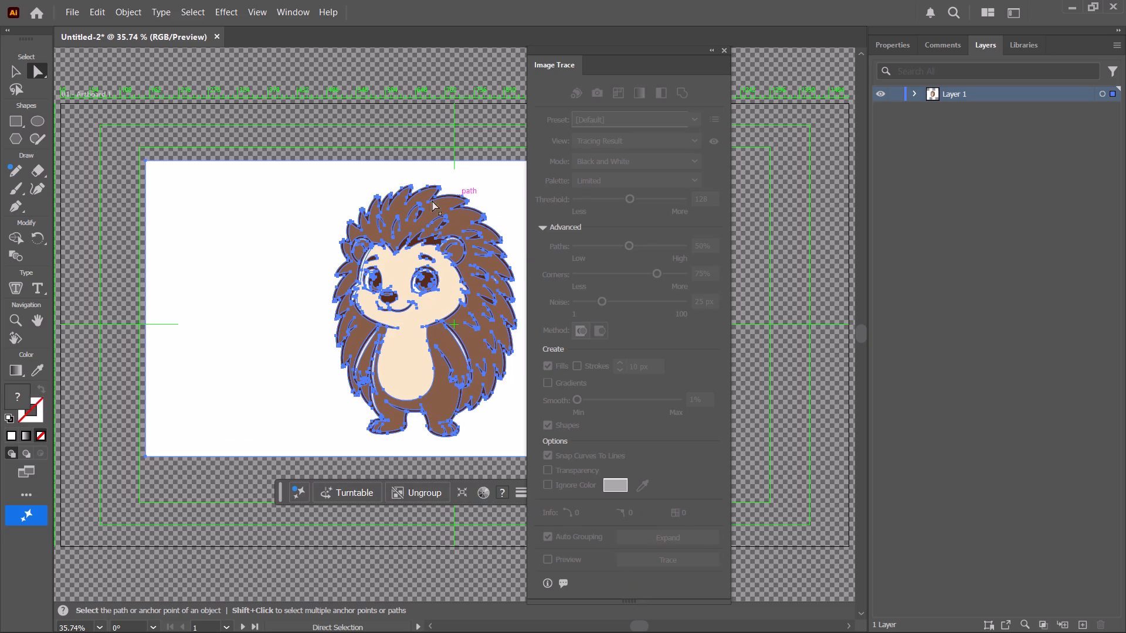
Shift the expanded hedgehog artwork slightly and collapse Image Trace to clear the view of the artboard.
drag(463, 367, 465, 360)
click(457, 351)
drag(457, 351, 455, 362)
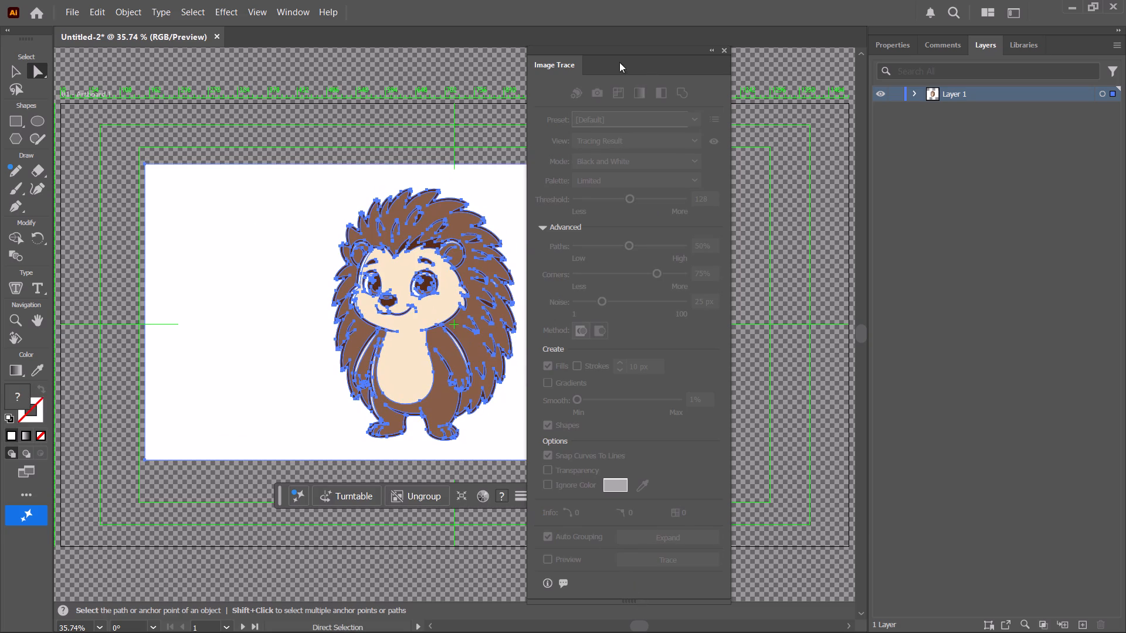
click(712, 48)
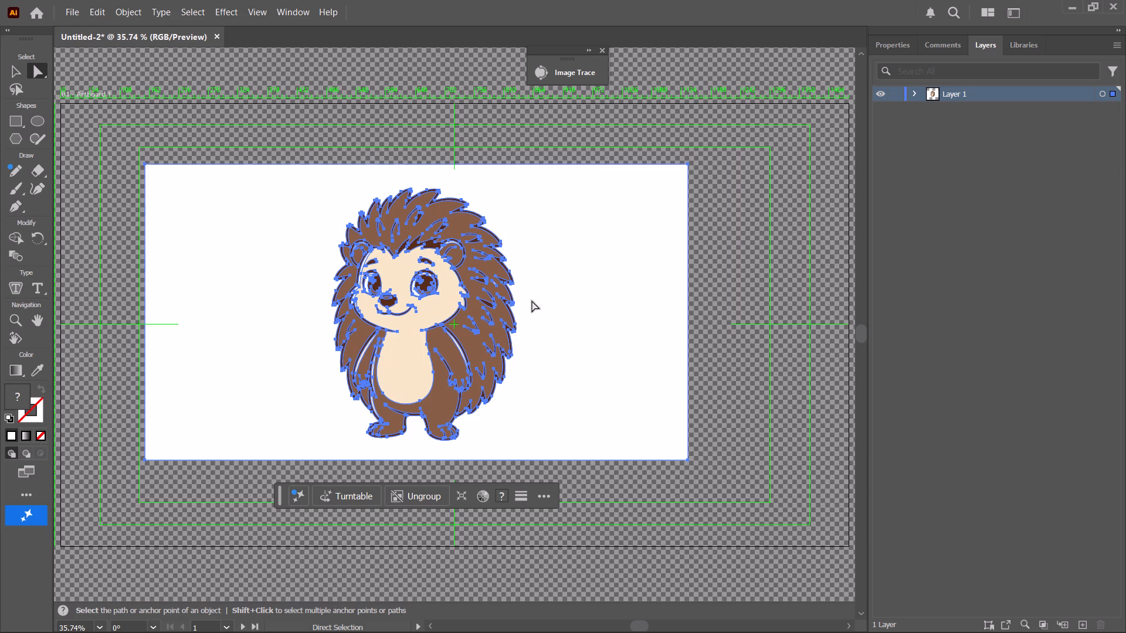
Move the expanded hedgehog artwork slightly down and ungroup it.
scroll(437, 336, up, 3)
scroll(437, 336, down, 1)
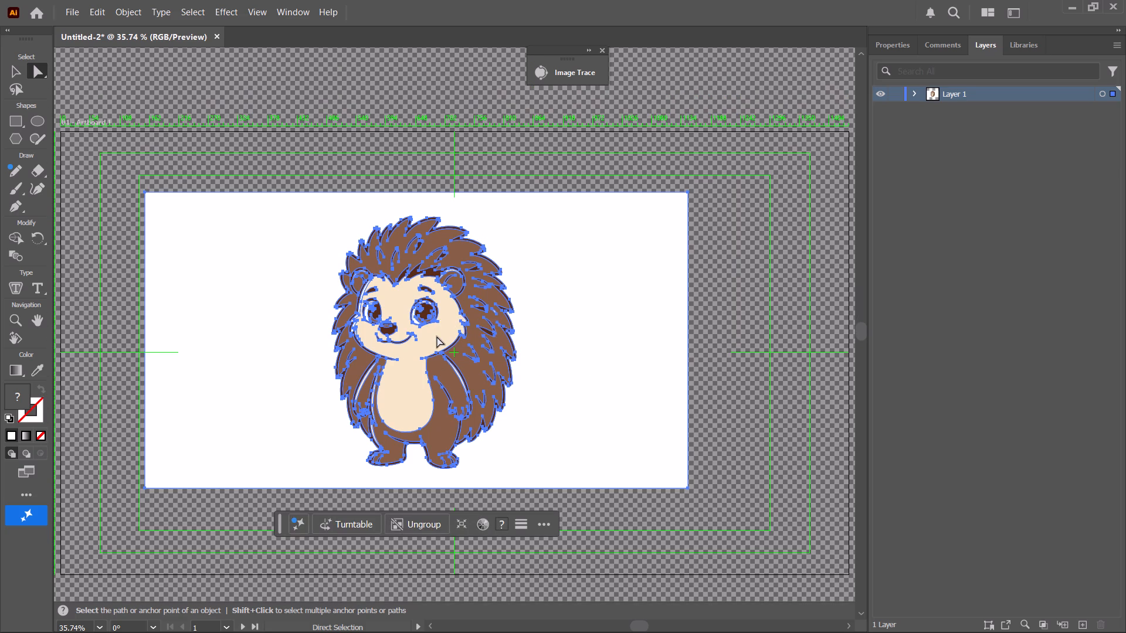
drag(428, 310, 428, 323)
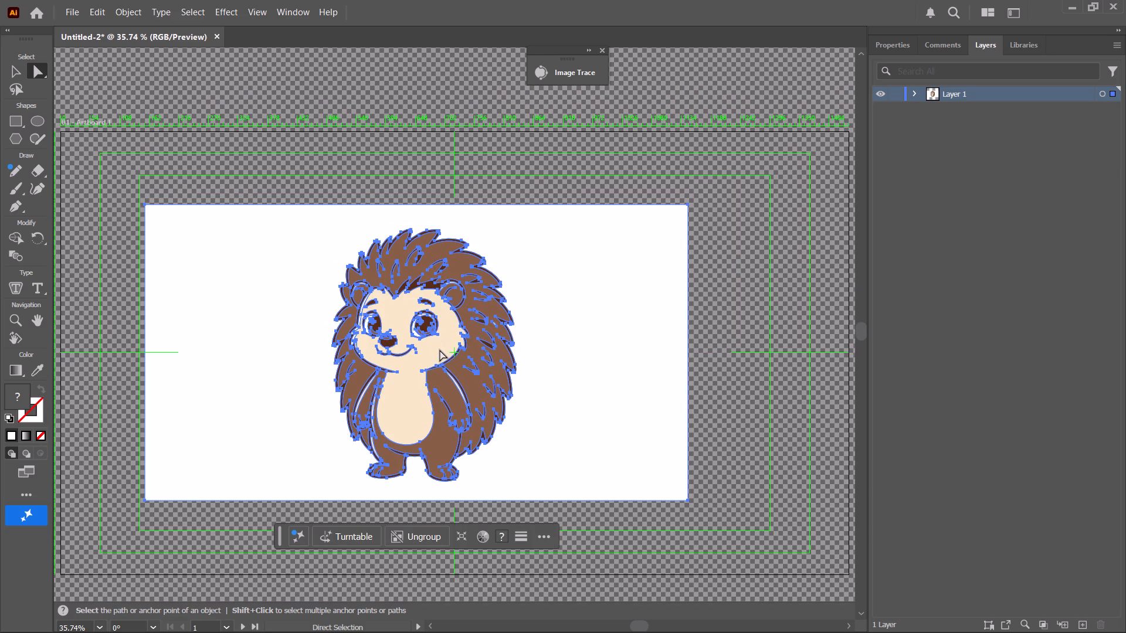
ctrl+scroll(440, 350, up, 2)
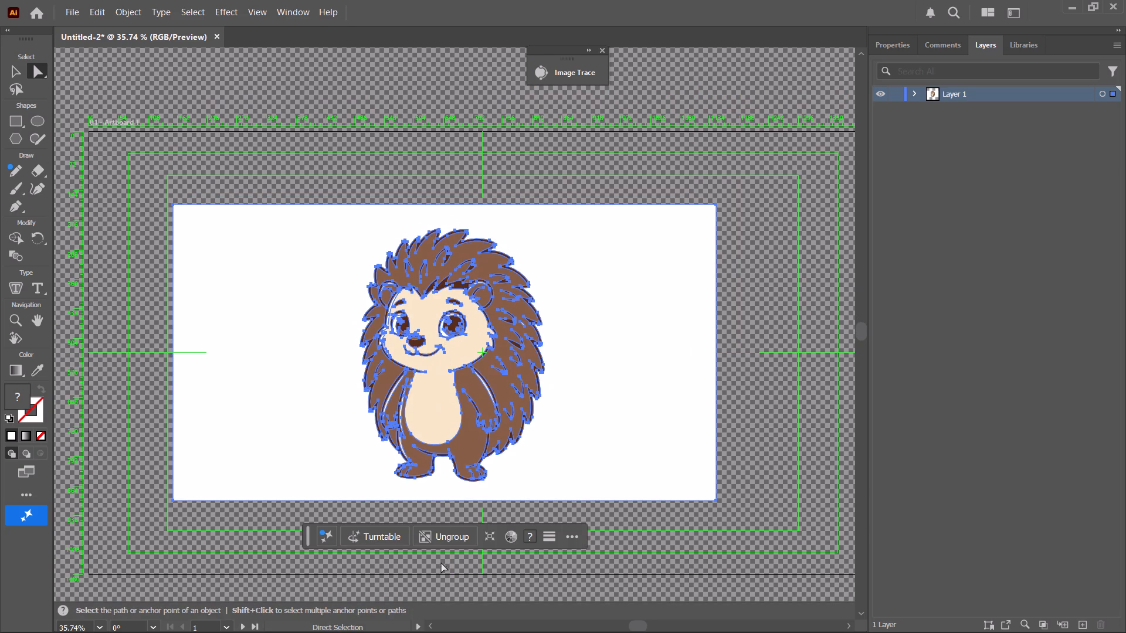
click(445, 539)
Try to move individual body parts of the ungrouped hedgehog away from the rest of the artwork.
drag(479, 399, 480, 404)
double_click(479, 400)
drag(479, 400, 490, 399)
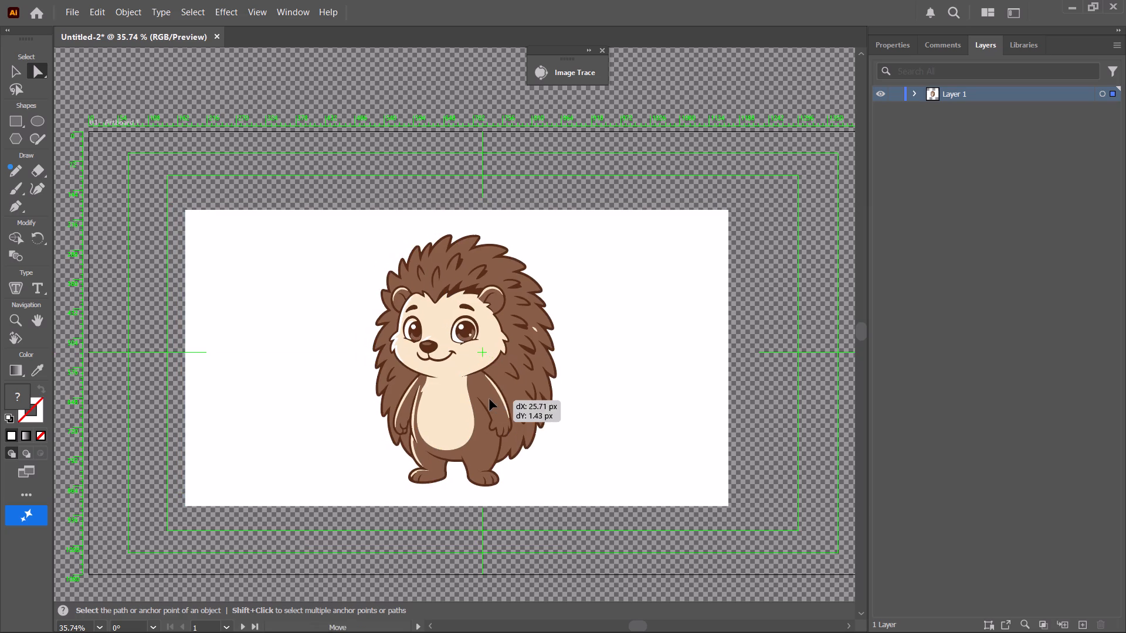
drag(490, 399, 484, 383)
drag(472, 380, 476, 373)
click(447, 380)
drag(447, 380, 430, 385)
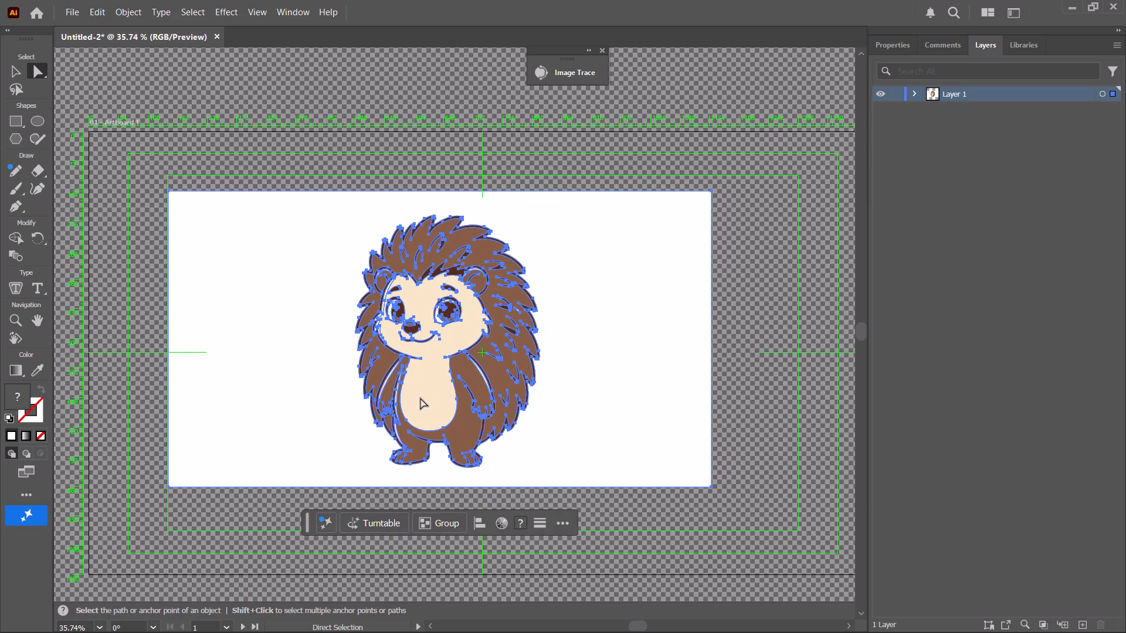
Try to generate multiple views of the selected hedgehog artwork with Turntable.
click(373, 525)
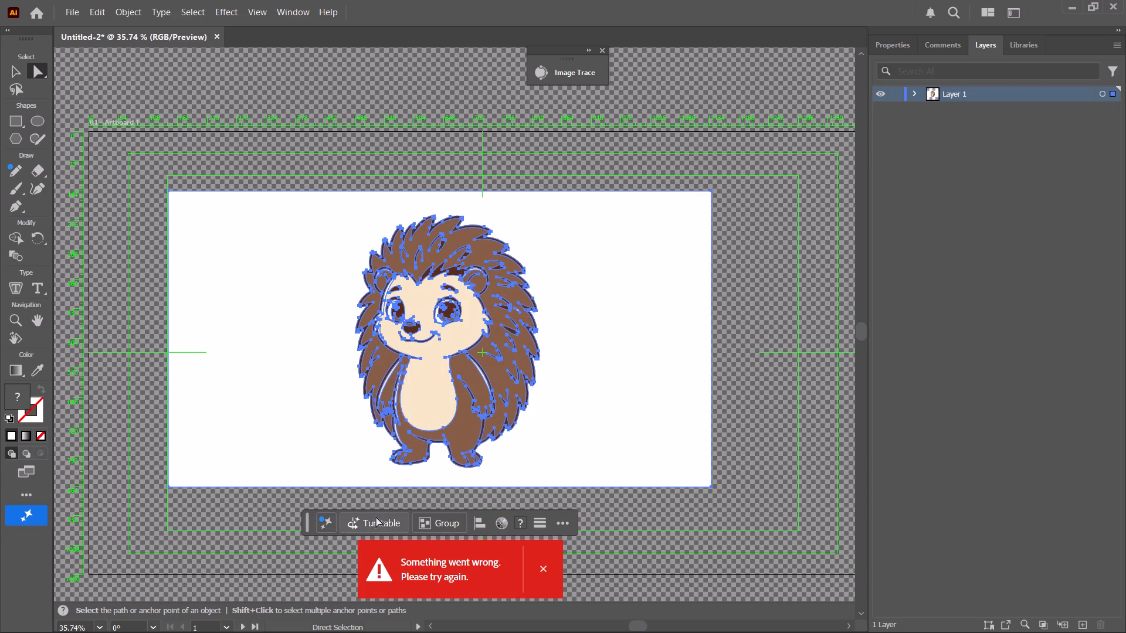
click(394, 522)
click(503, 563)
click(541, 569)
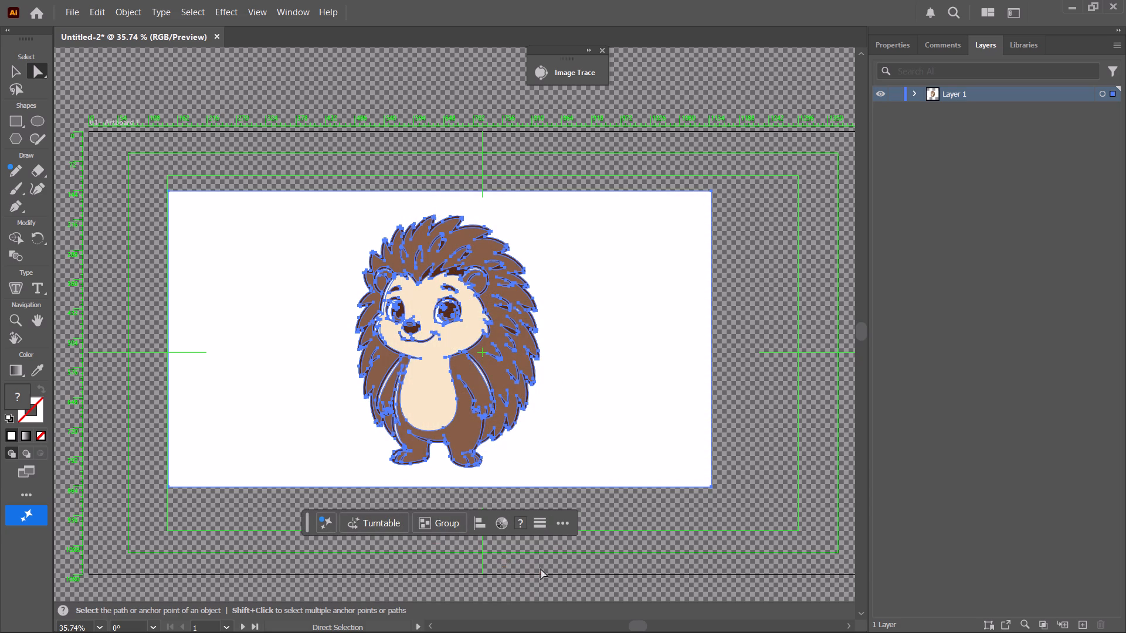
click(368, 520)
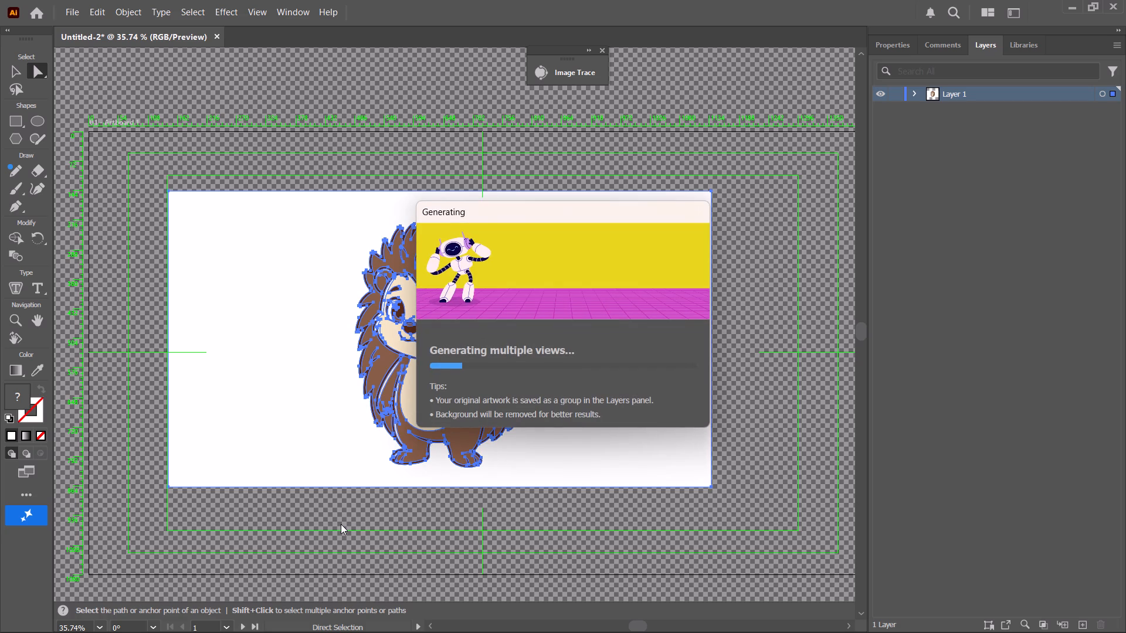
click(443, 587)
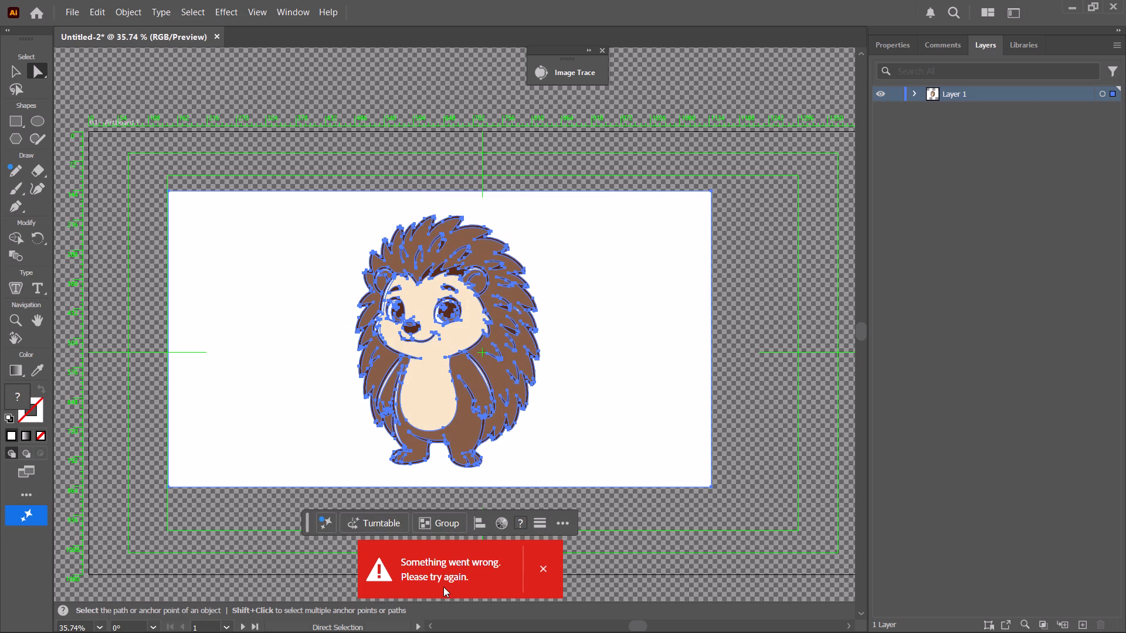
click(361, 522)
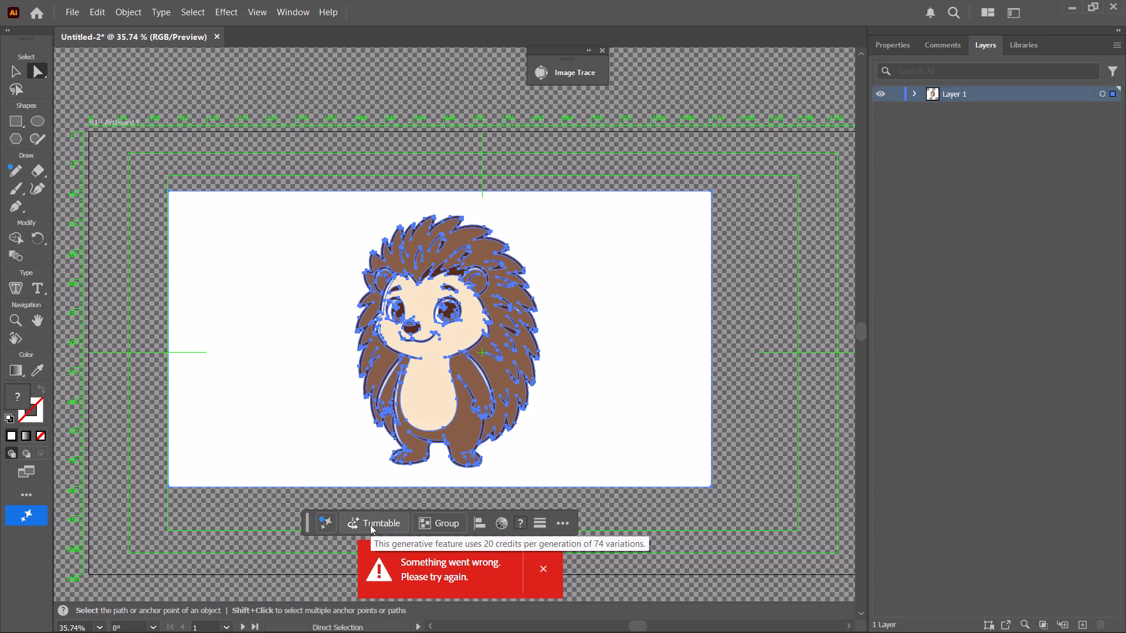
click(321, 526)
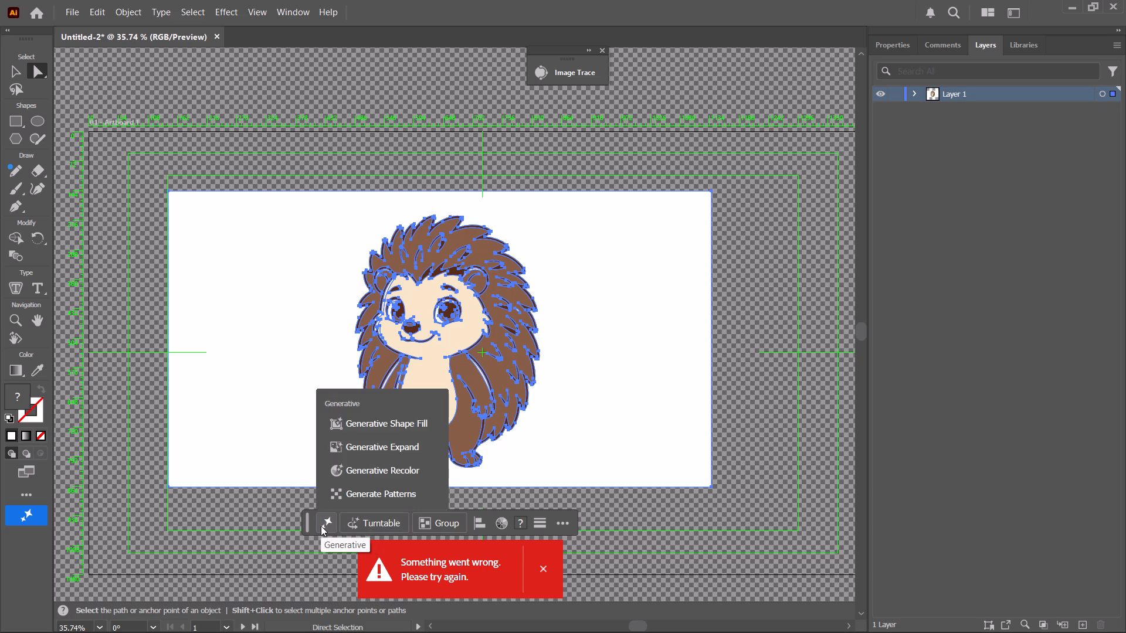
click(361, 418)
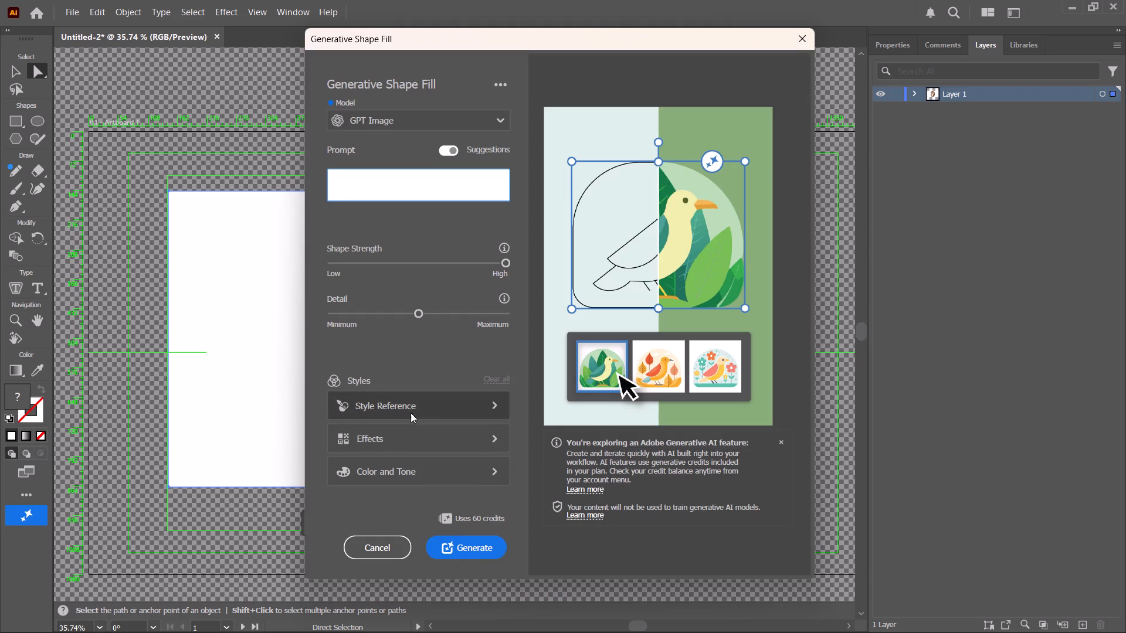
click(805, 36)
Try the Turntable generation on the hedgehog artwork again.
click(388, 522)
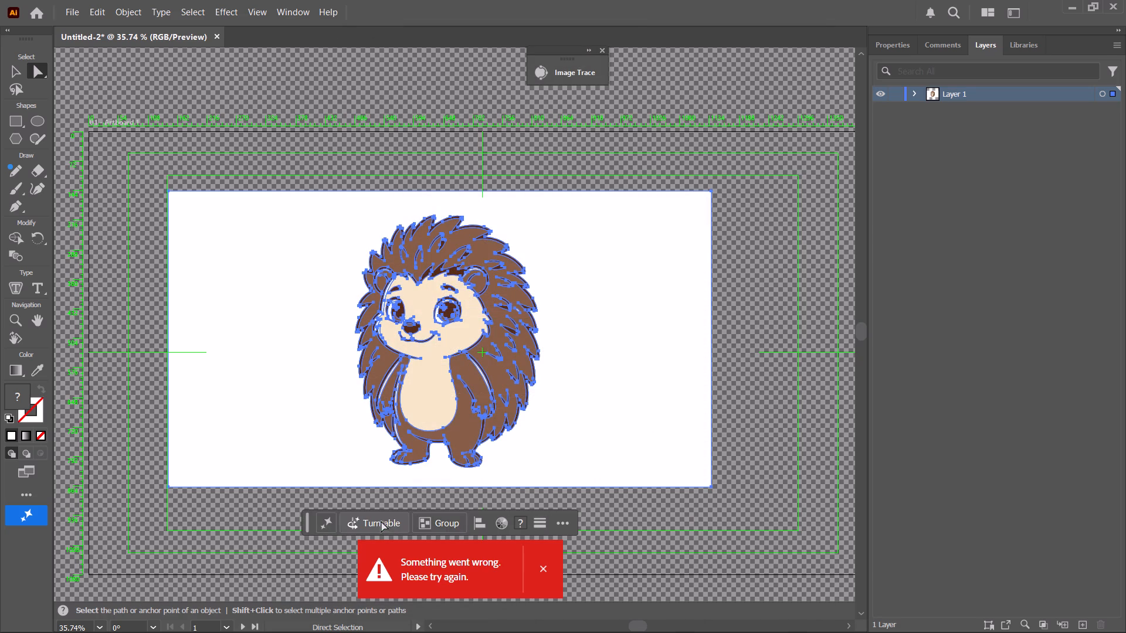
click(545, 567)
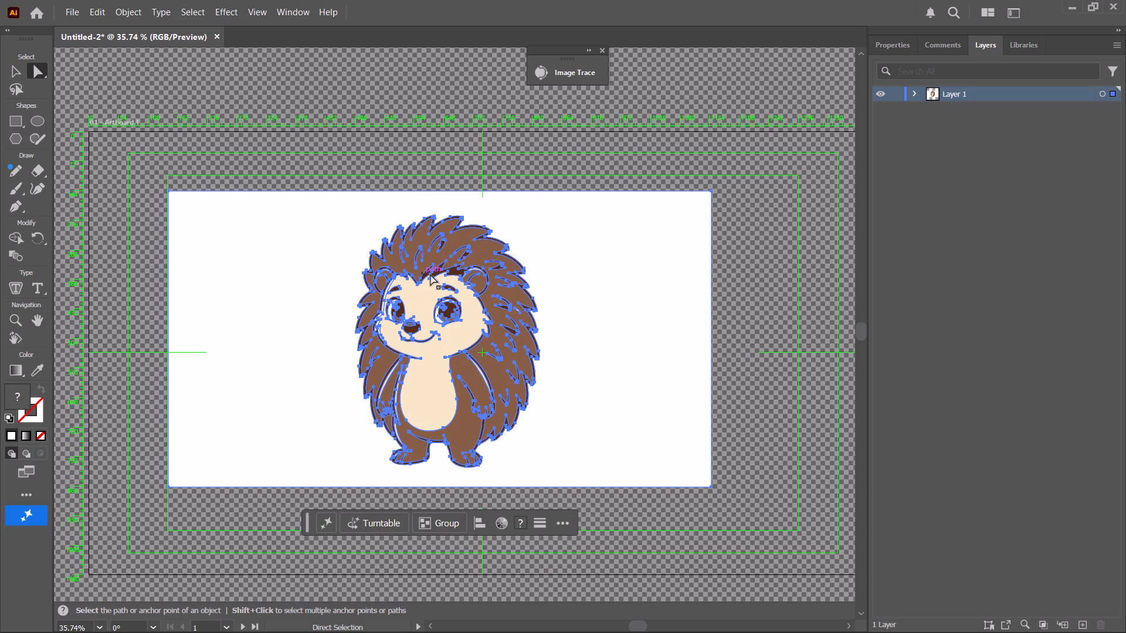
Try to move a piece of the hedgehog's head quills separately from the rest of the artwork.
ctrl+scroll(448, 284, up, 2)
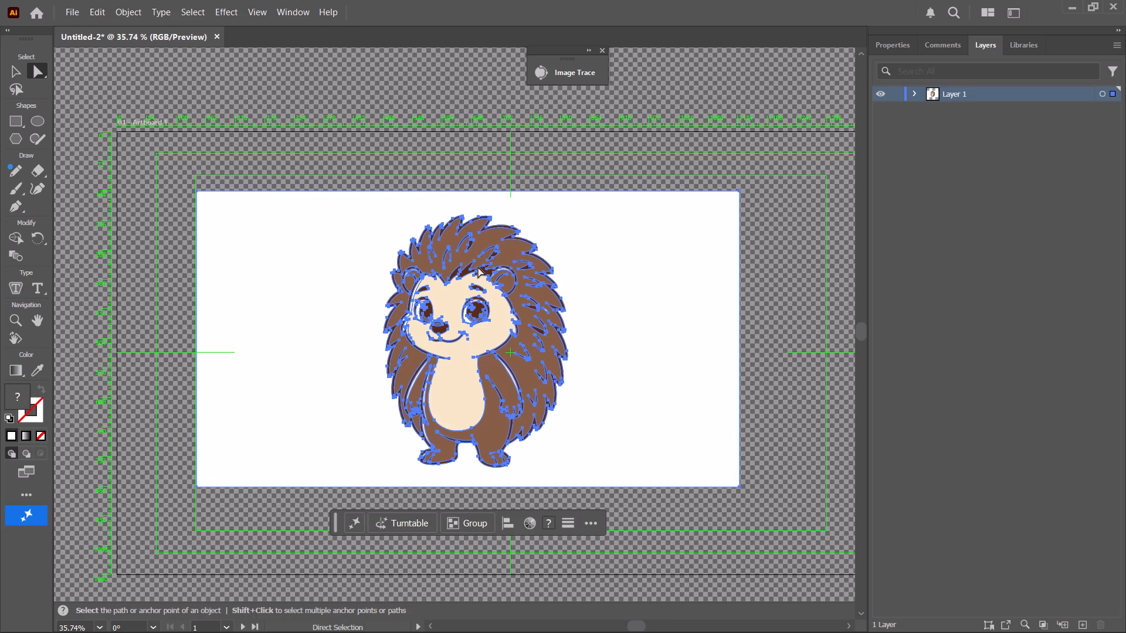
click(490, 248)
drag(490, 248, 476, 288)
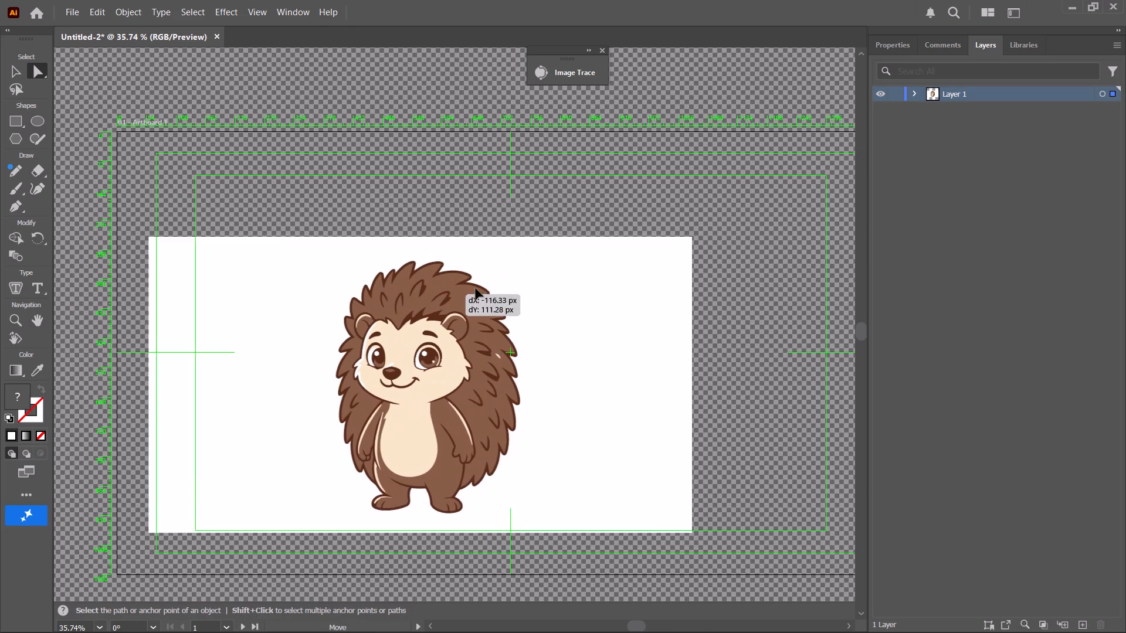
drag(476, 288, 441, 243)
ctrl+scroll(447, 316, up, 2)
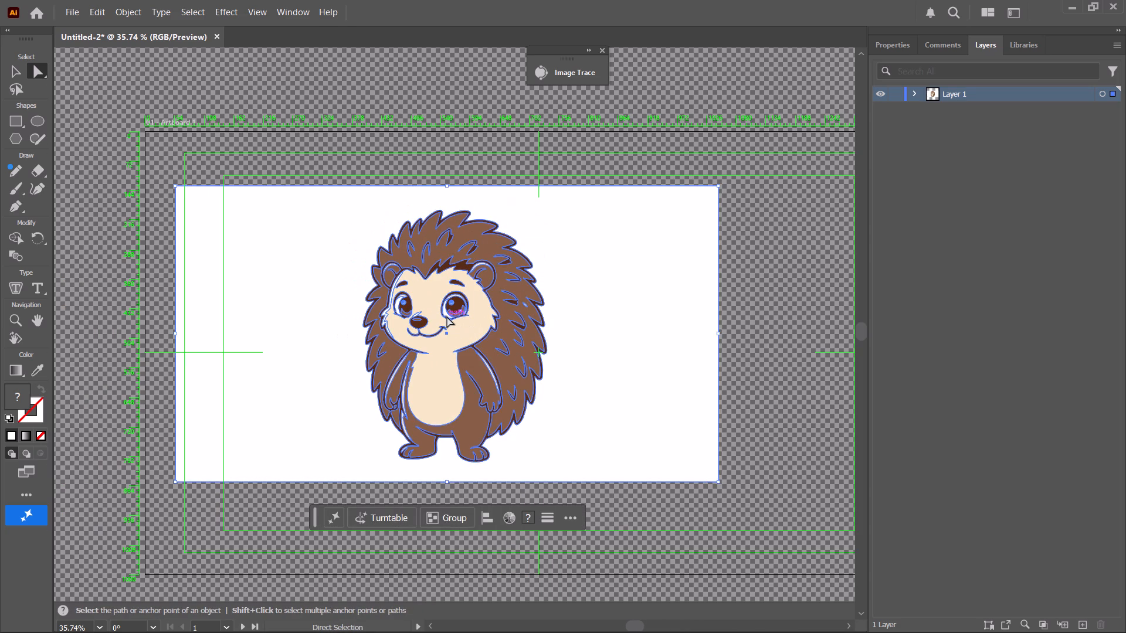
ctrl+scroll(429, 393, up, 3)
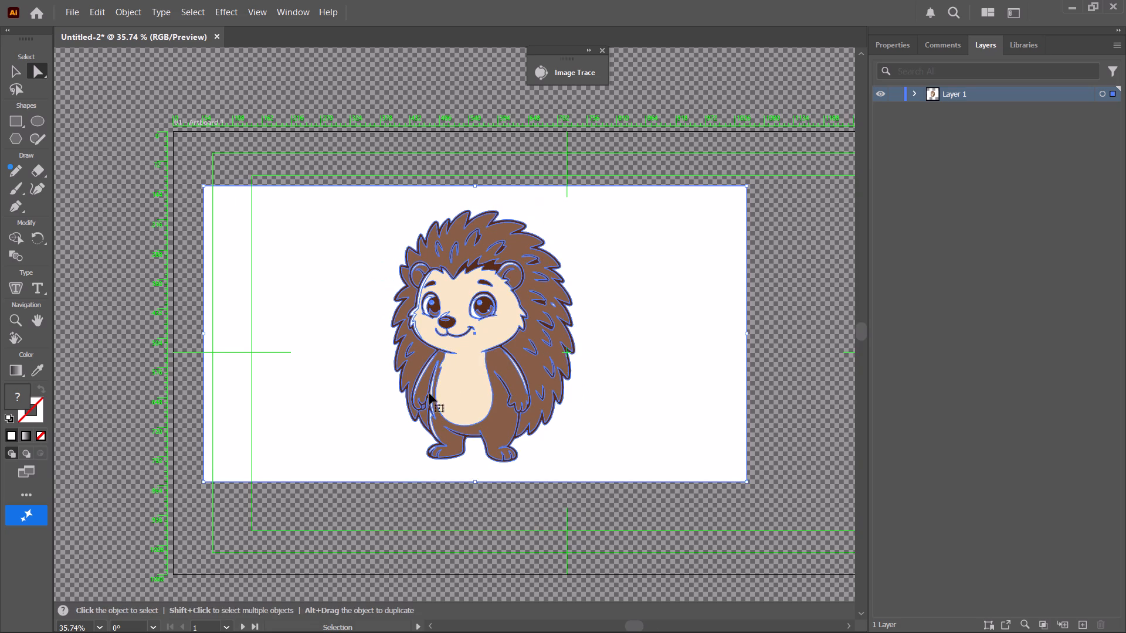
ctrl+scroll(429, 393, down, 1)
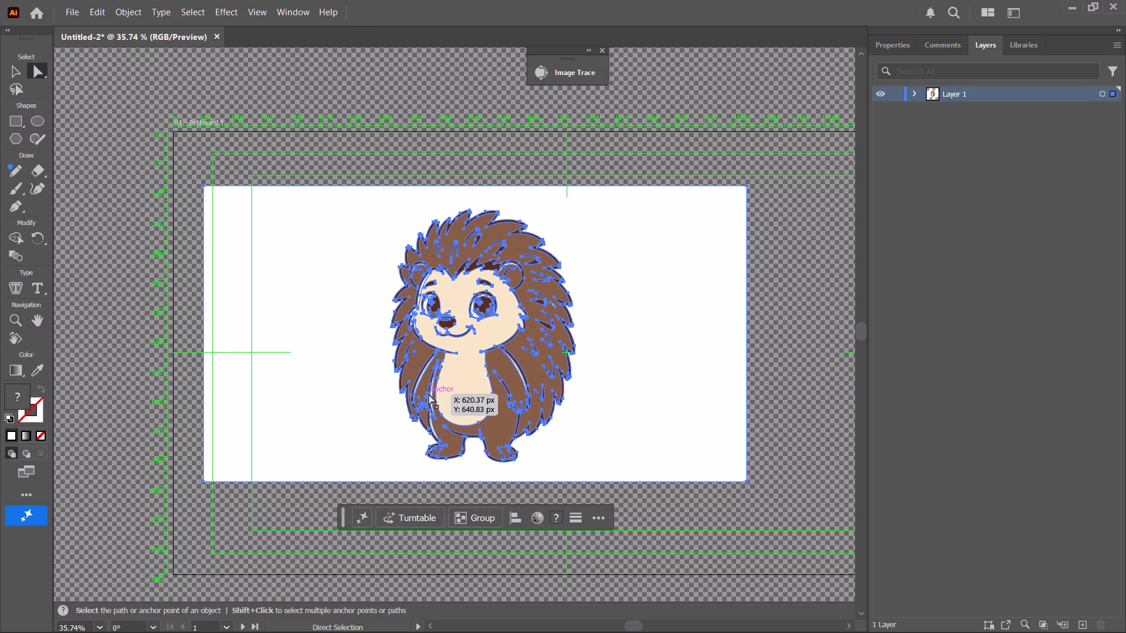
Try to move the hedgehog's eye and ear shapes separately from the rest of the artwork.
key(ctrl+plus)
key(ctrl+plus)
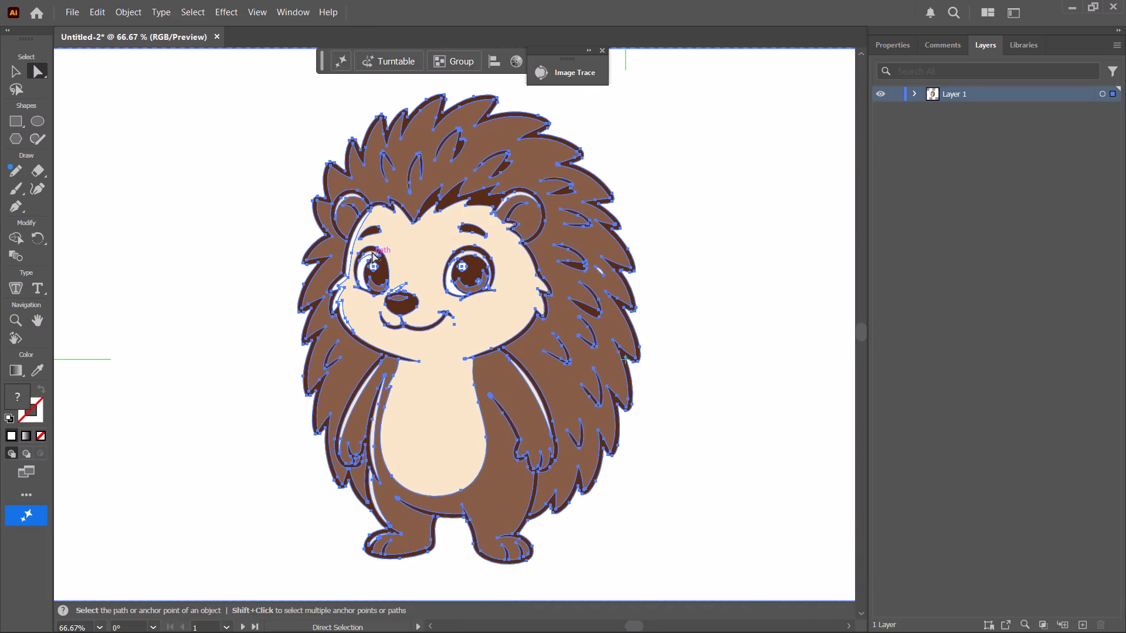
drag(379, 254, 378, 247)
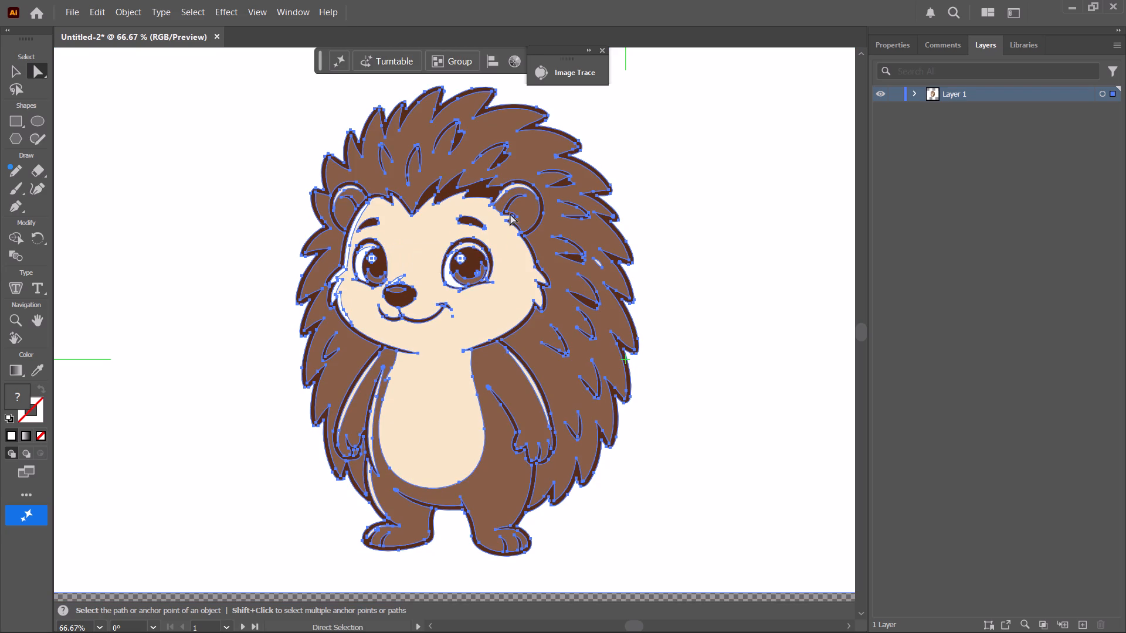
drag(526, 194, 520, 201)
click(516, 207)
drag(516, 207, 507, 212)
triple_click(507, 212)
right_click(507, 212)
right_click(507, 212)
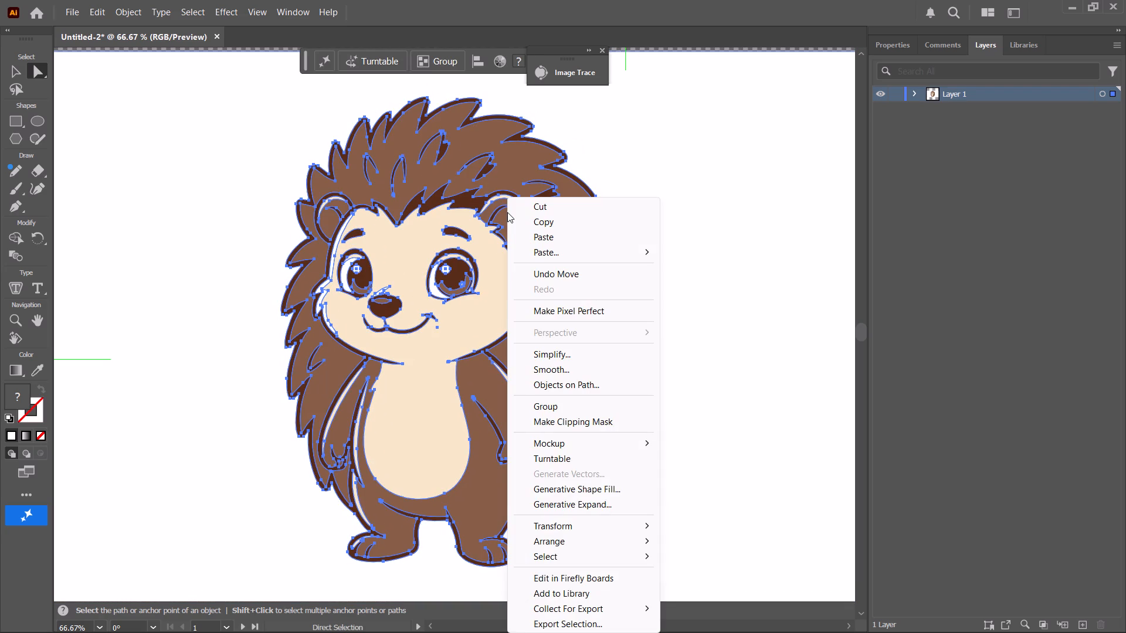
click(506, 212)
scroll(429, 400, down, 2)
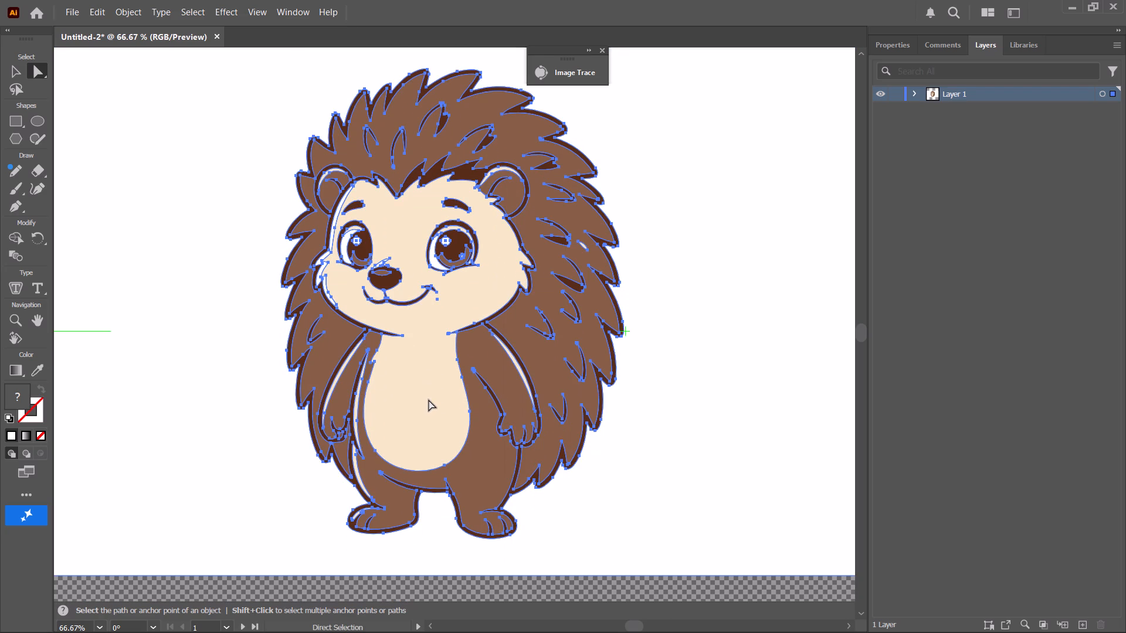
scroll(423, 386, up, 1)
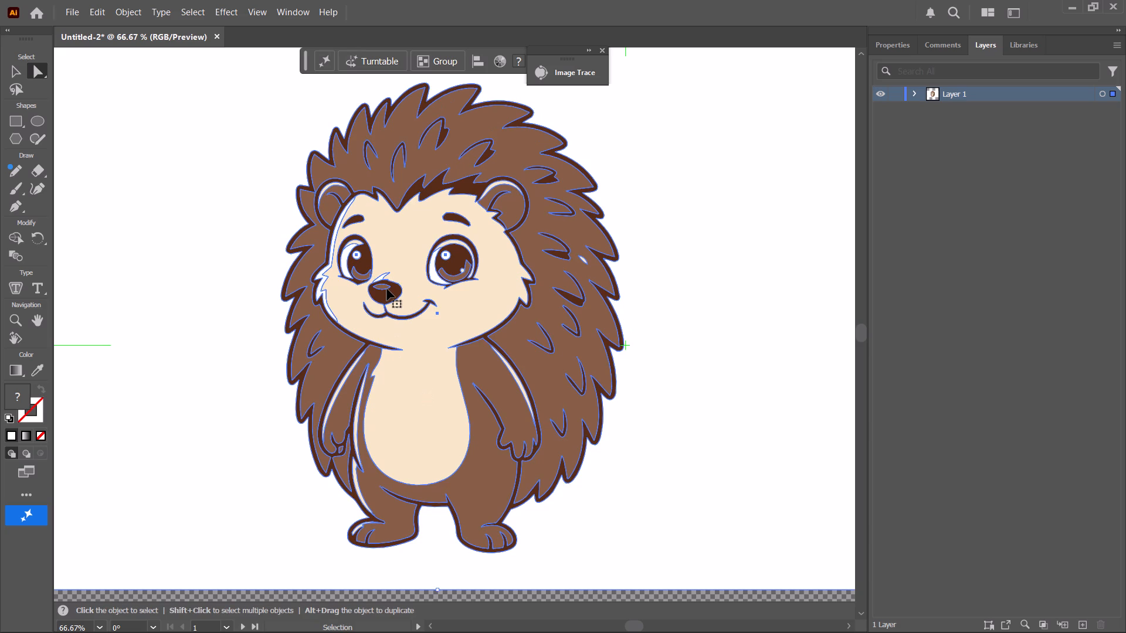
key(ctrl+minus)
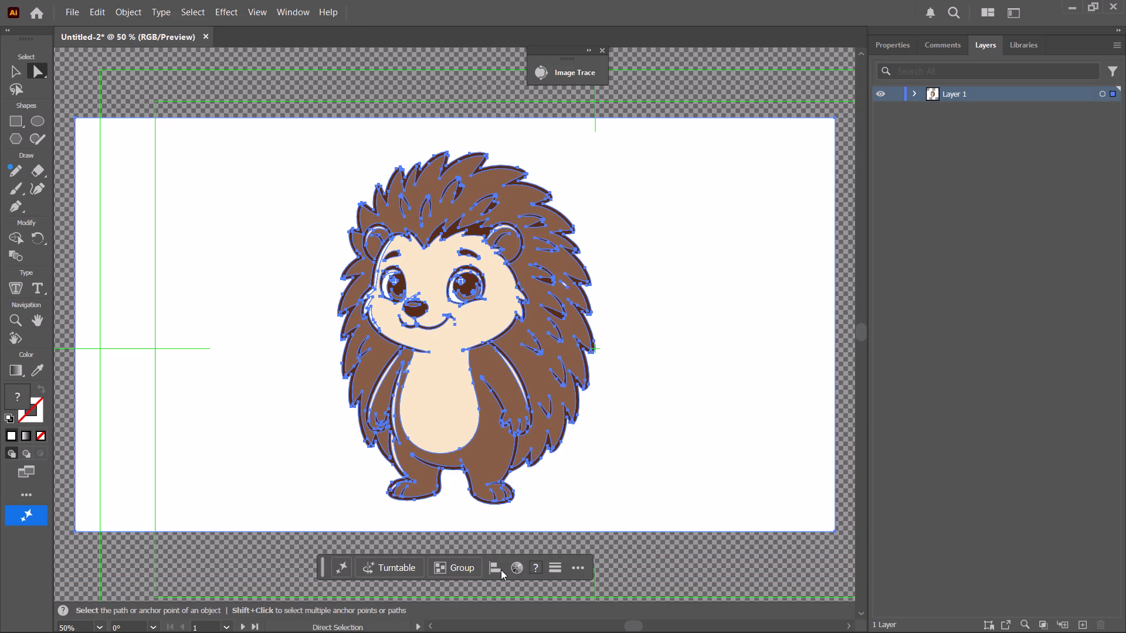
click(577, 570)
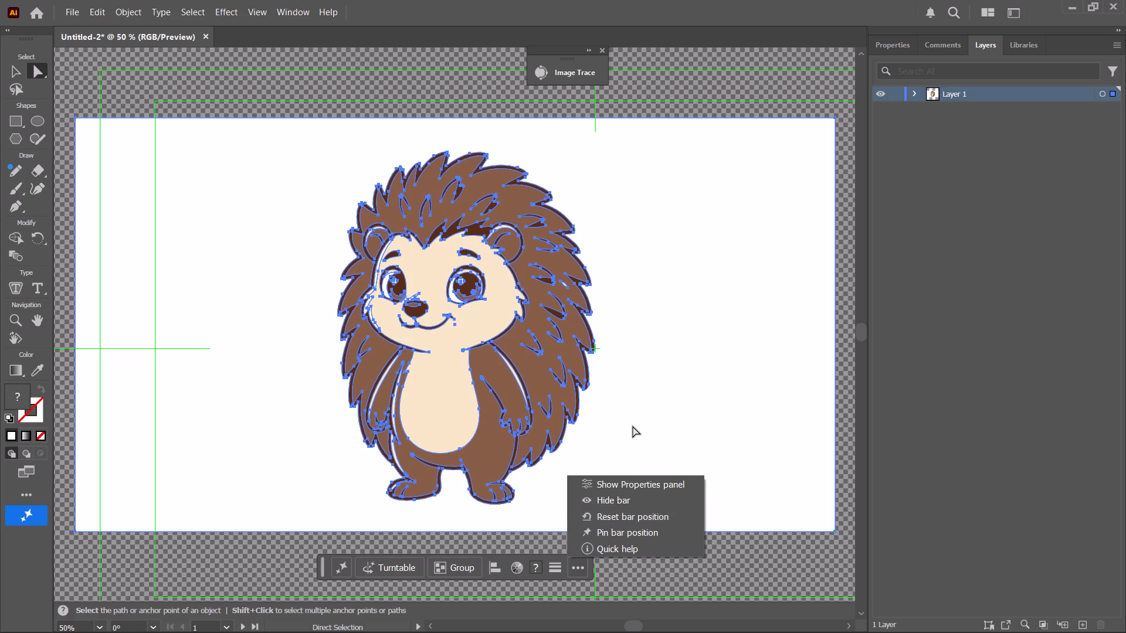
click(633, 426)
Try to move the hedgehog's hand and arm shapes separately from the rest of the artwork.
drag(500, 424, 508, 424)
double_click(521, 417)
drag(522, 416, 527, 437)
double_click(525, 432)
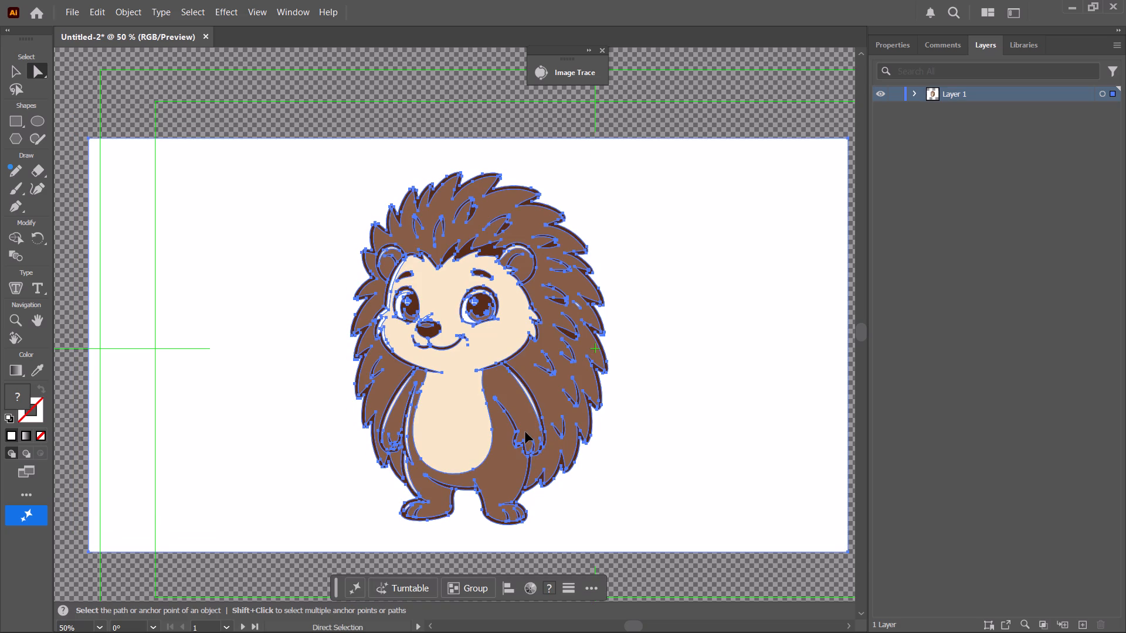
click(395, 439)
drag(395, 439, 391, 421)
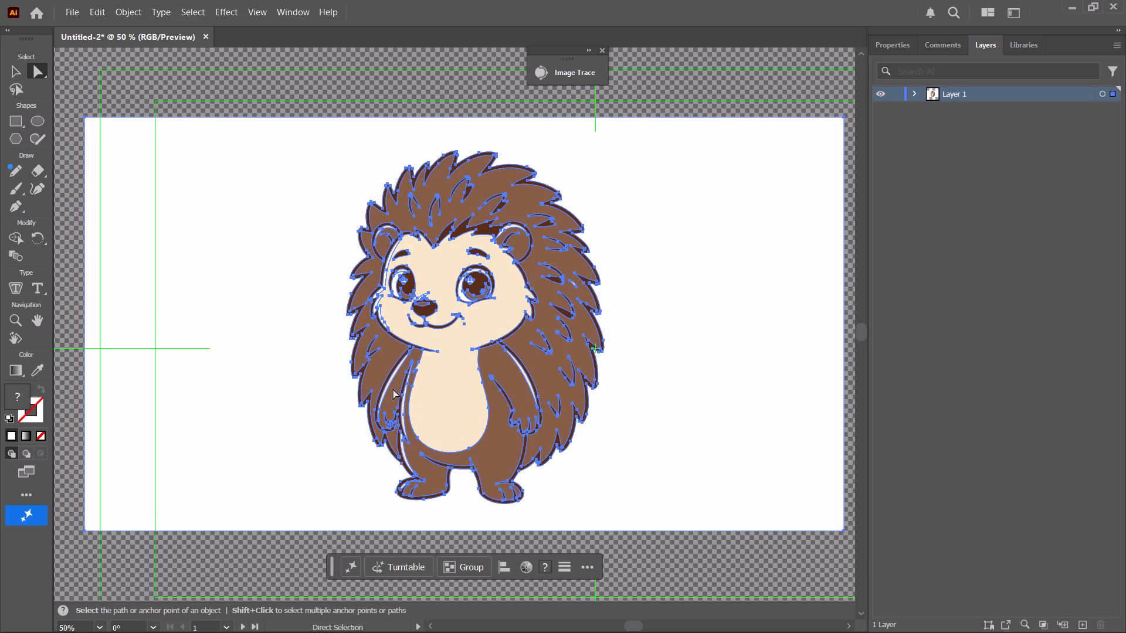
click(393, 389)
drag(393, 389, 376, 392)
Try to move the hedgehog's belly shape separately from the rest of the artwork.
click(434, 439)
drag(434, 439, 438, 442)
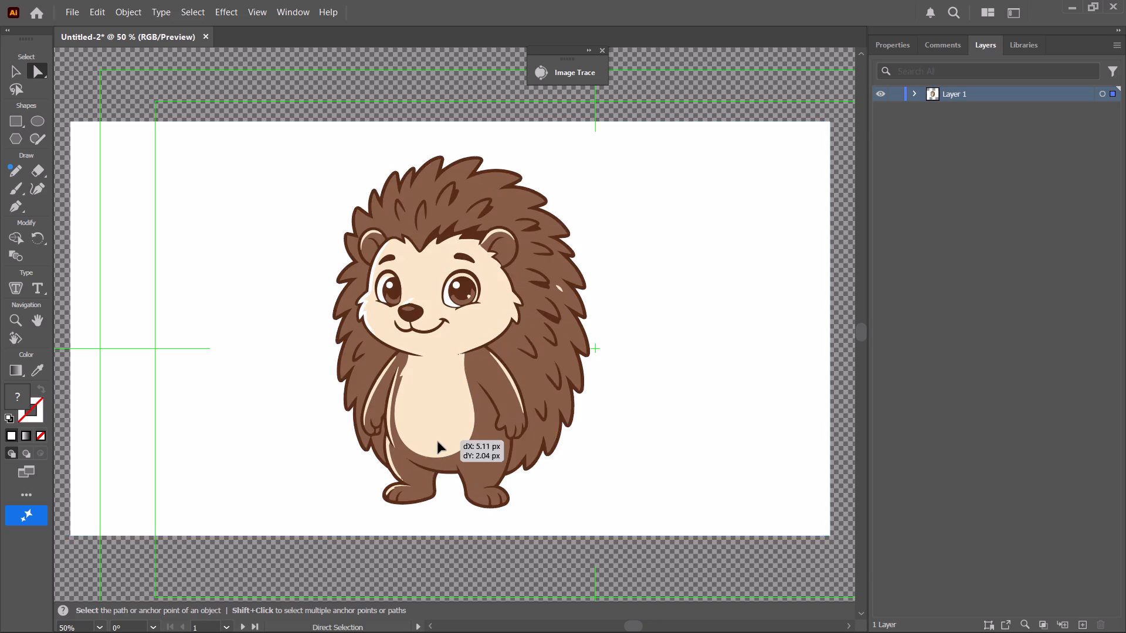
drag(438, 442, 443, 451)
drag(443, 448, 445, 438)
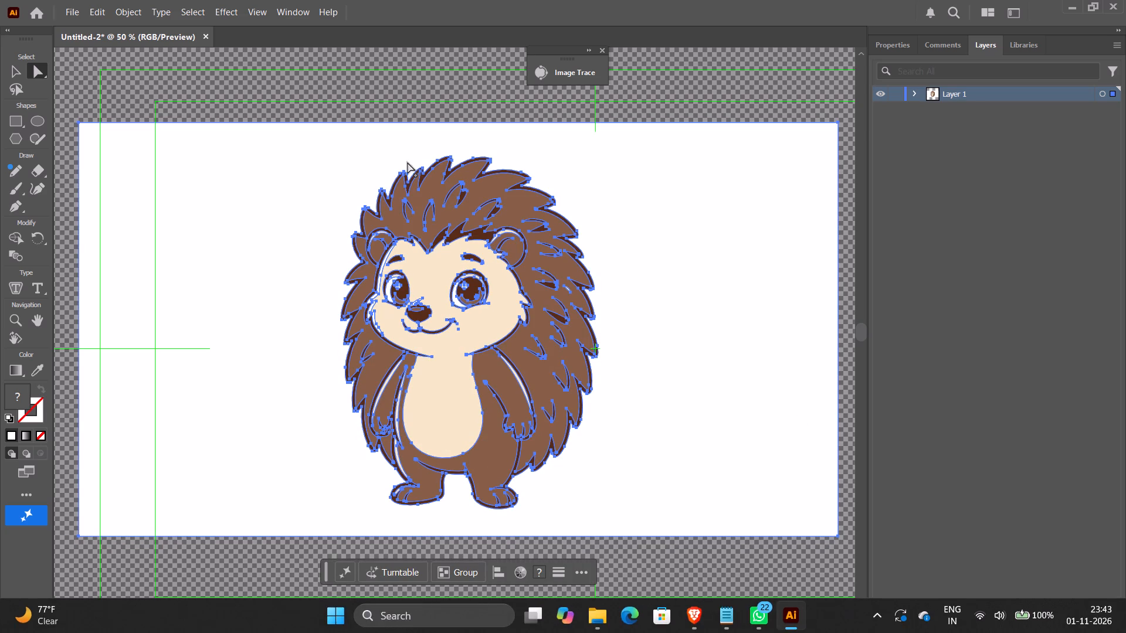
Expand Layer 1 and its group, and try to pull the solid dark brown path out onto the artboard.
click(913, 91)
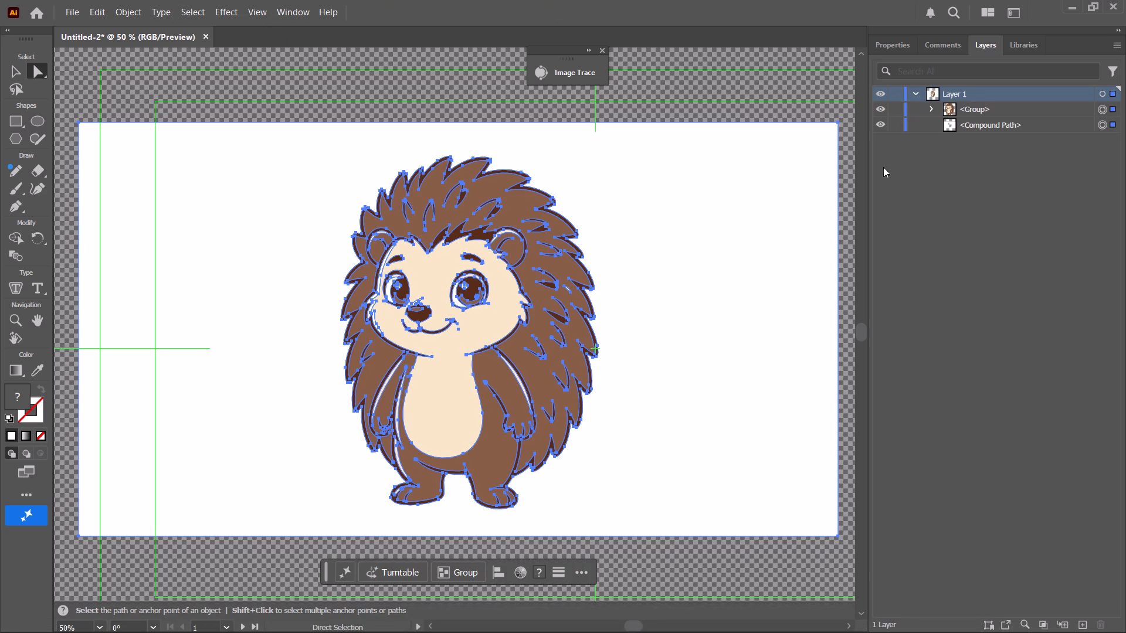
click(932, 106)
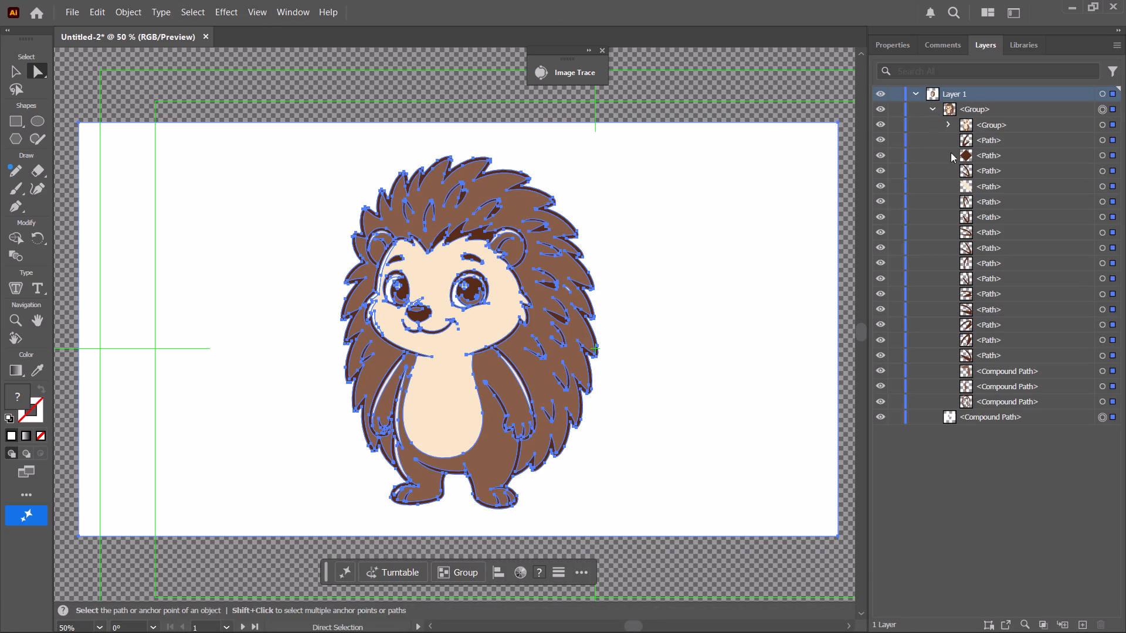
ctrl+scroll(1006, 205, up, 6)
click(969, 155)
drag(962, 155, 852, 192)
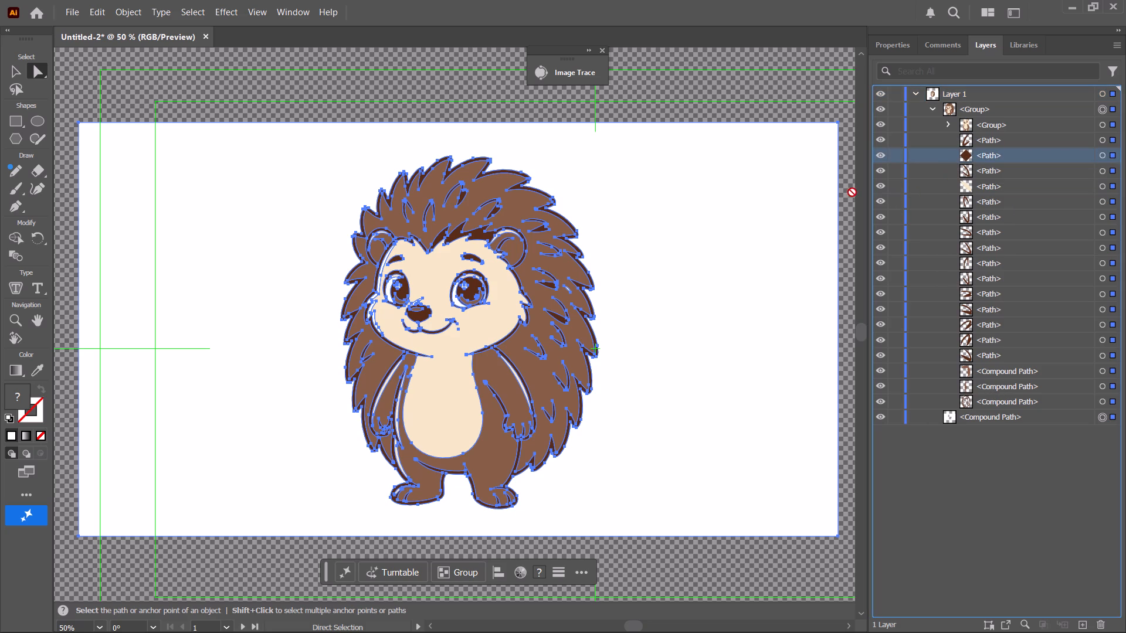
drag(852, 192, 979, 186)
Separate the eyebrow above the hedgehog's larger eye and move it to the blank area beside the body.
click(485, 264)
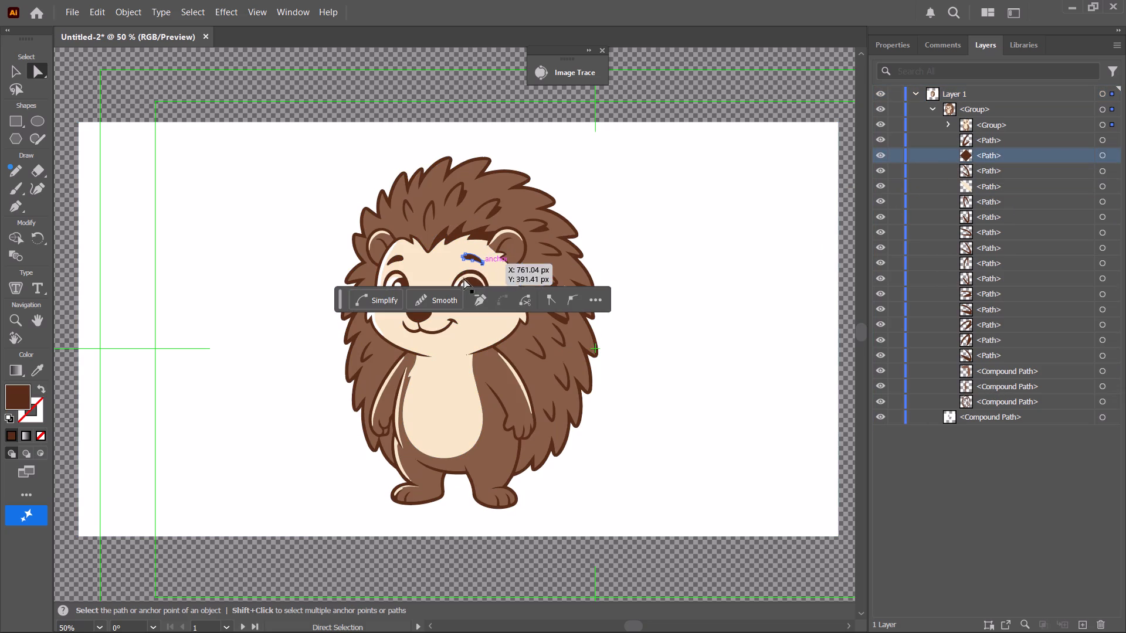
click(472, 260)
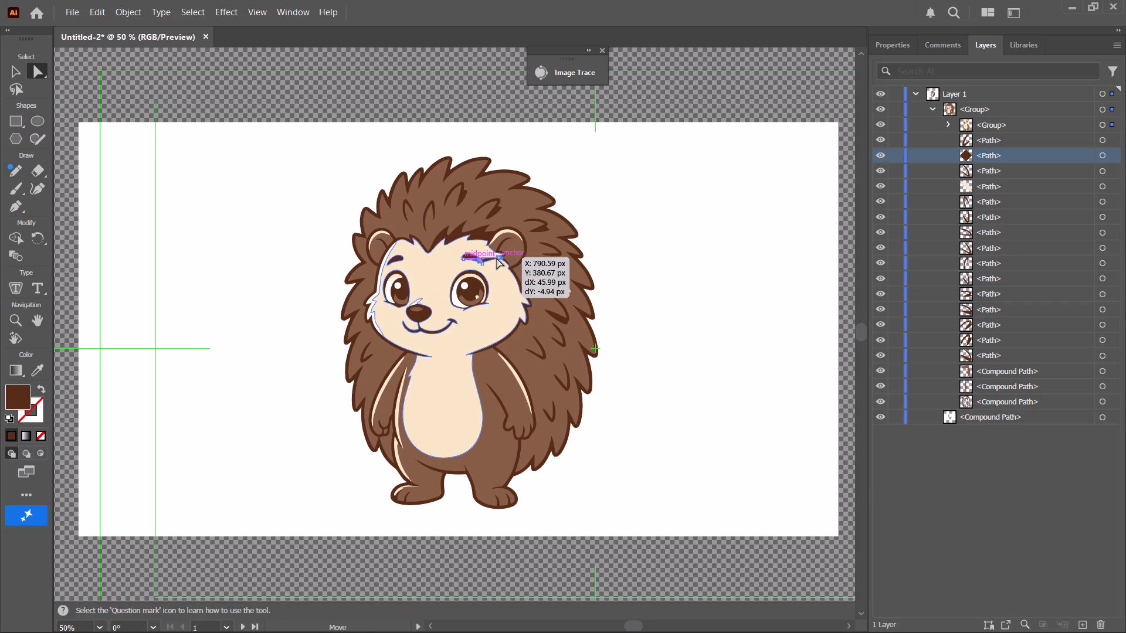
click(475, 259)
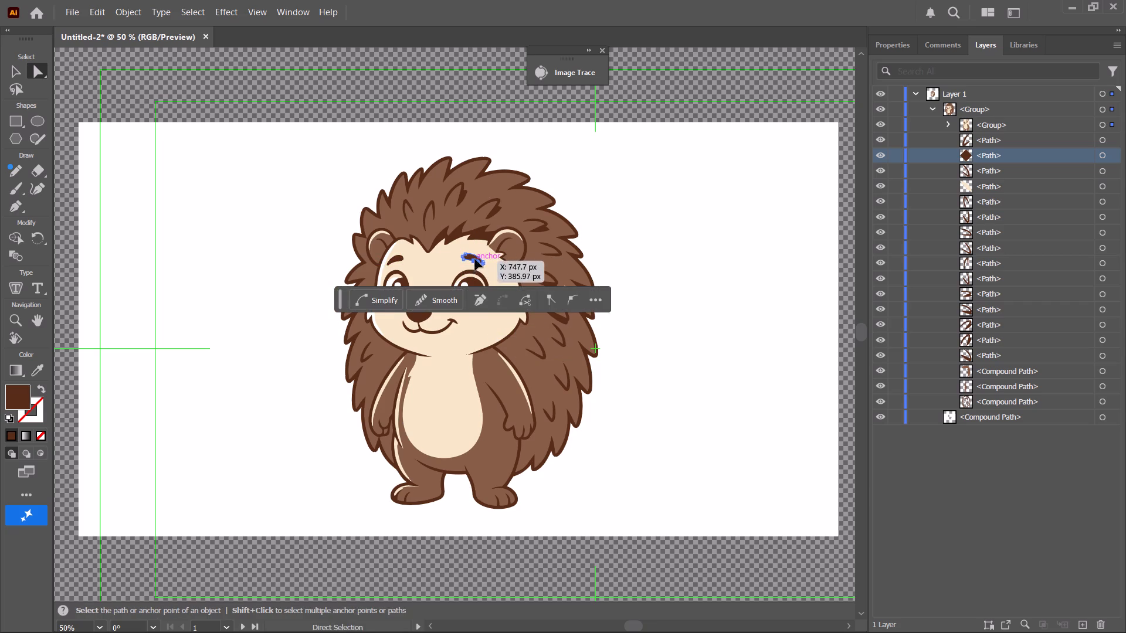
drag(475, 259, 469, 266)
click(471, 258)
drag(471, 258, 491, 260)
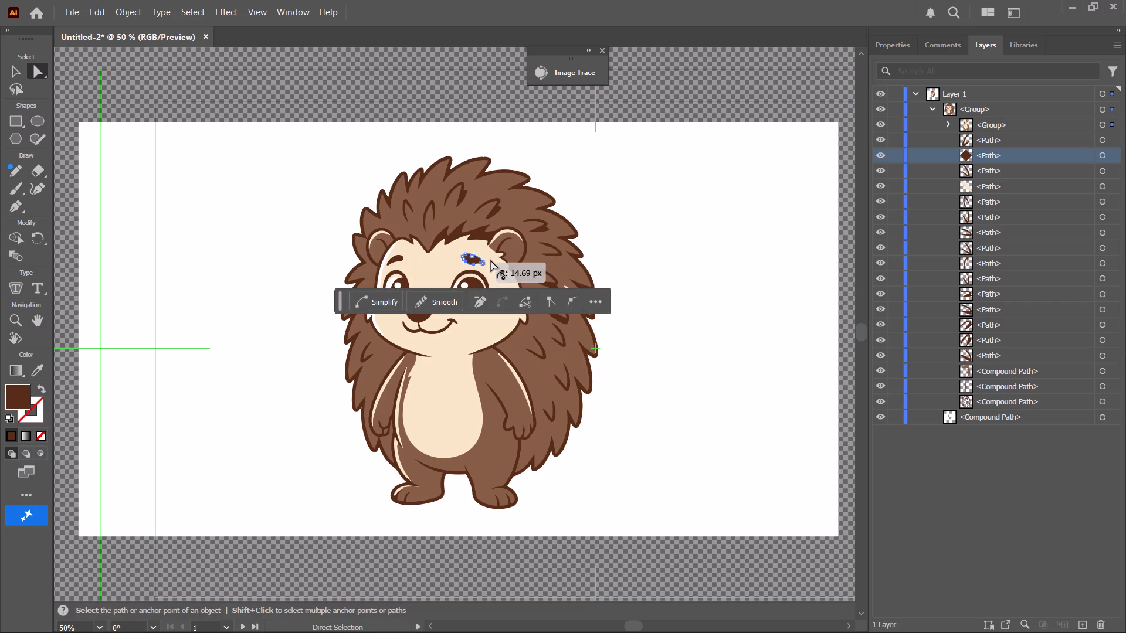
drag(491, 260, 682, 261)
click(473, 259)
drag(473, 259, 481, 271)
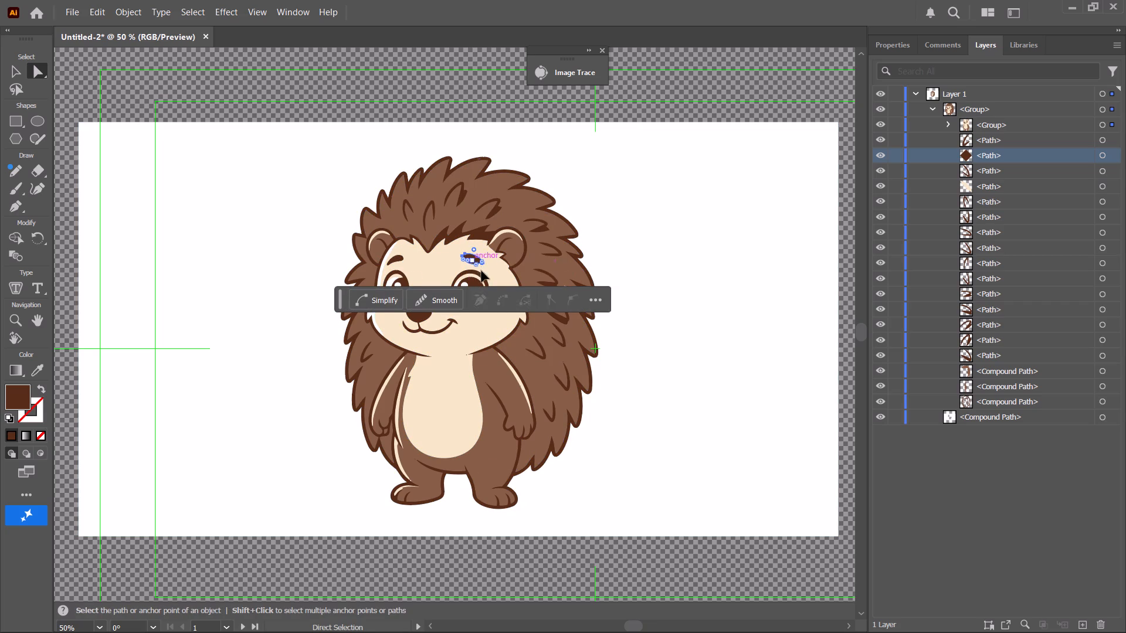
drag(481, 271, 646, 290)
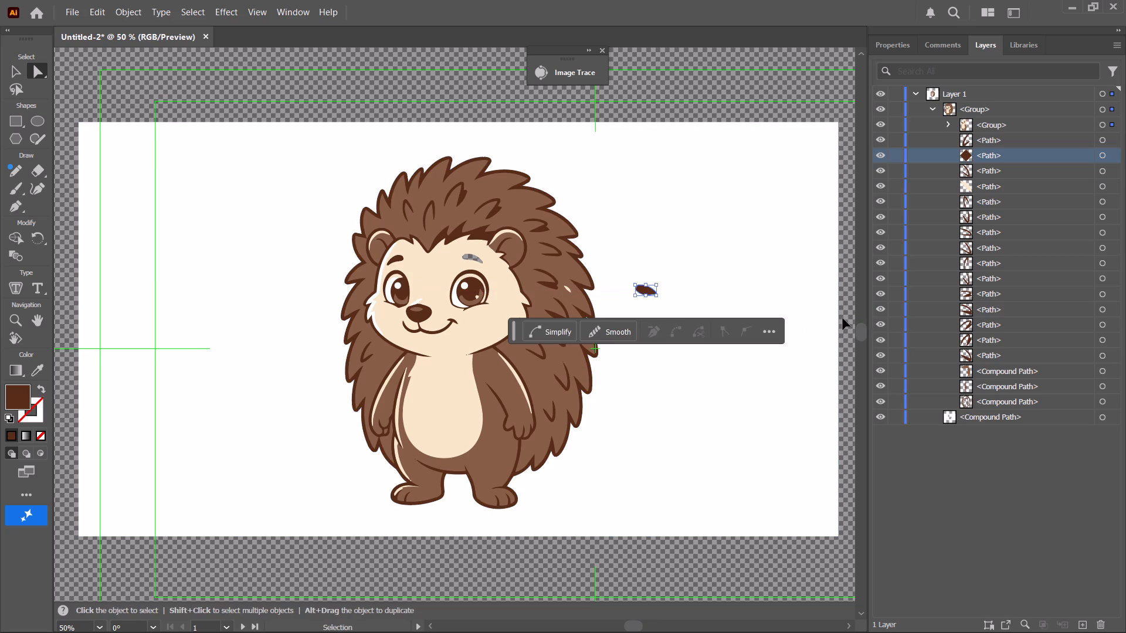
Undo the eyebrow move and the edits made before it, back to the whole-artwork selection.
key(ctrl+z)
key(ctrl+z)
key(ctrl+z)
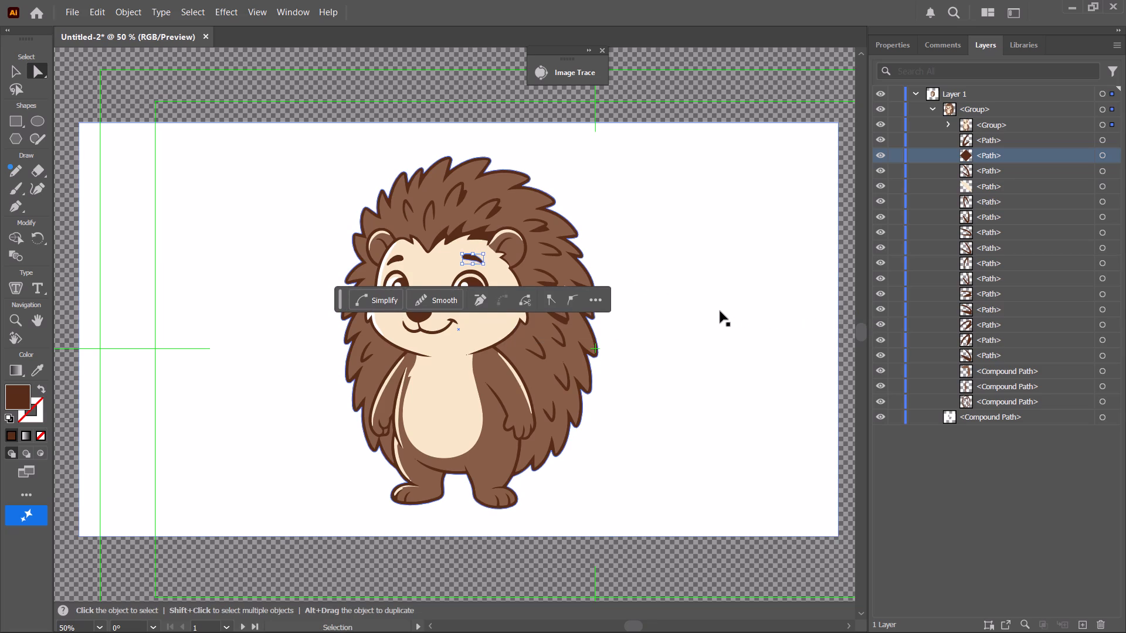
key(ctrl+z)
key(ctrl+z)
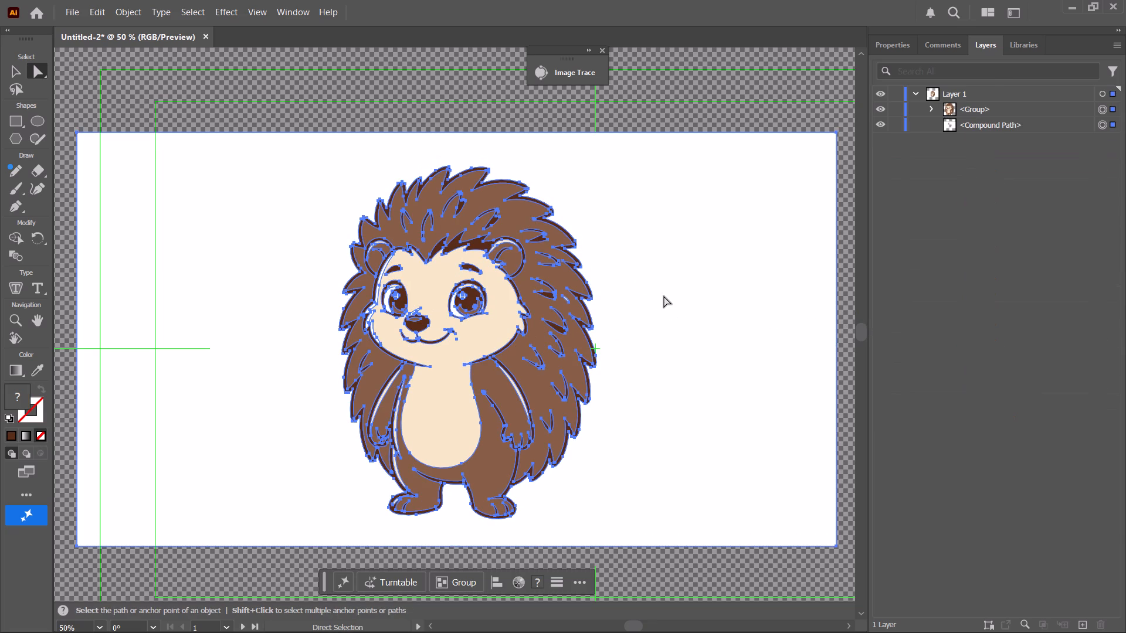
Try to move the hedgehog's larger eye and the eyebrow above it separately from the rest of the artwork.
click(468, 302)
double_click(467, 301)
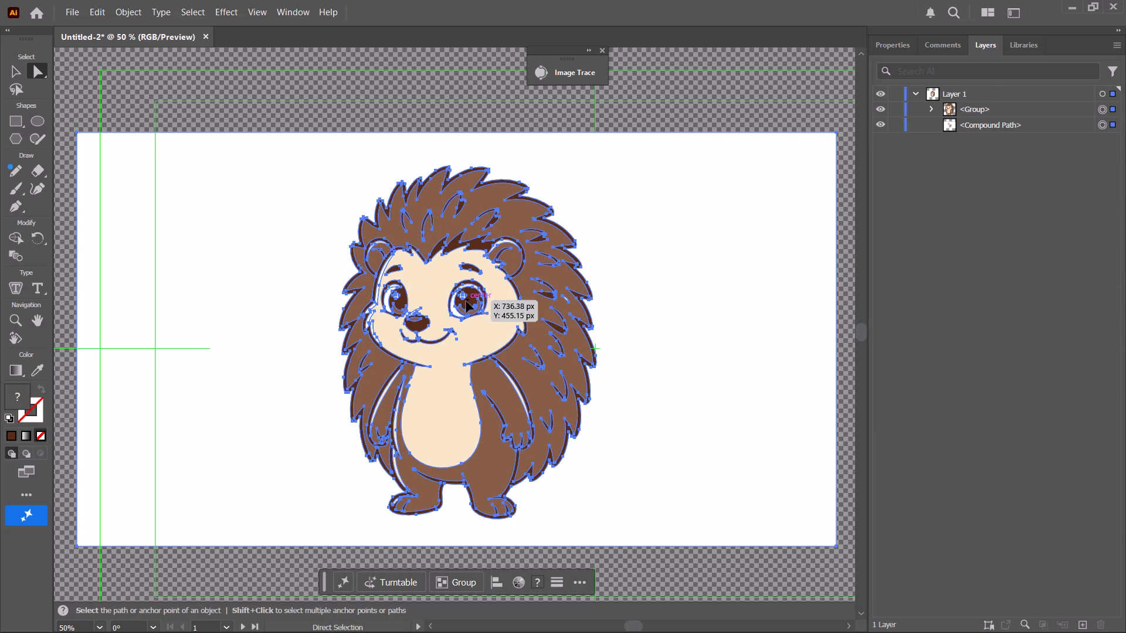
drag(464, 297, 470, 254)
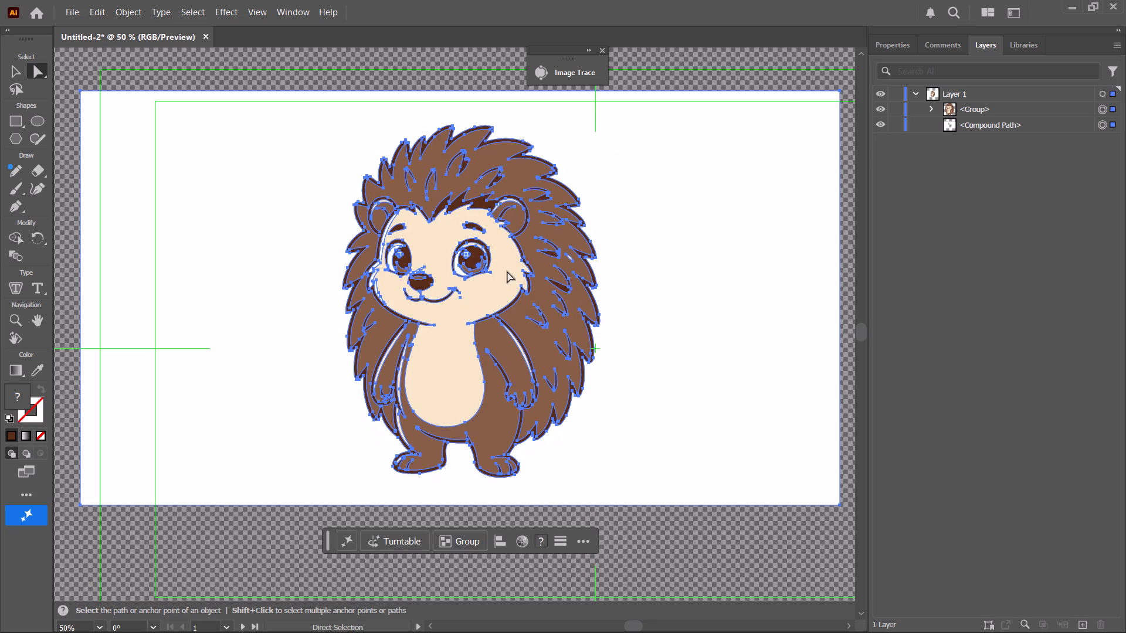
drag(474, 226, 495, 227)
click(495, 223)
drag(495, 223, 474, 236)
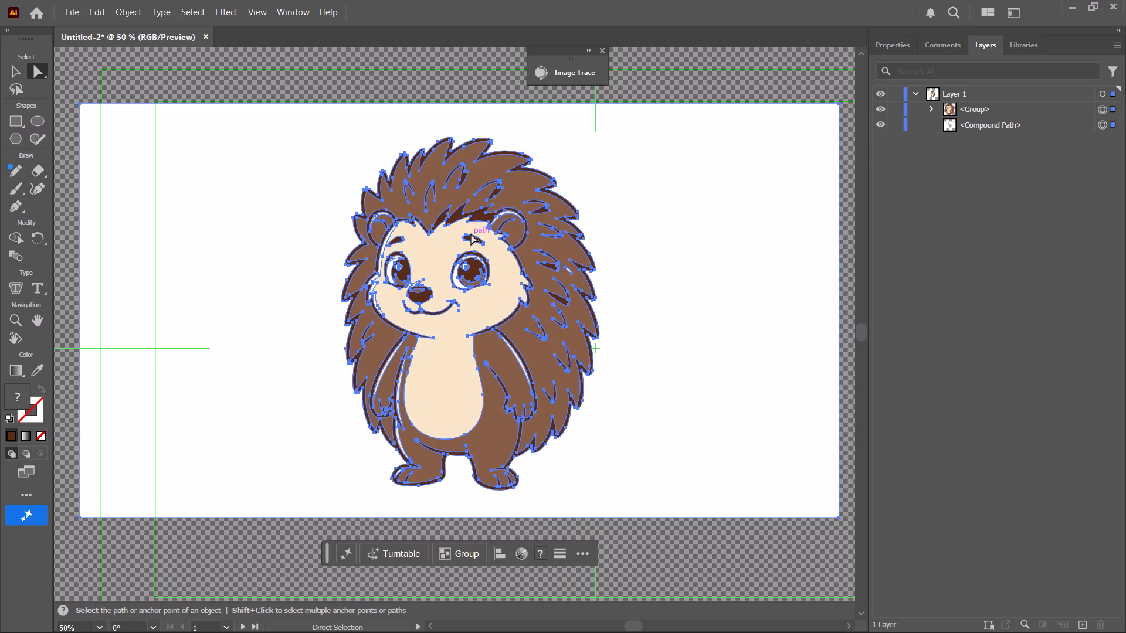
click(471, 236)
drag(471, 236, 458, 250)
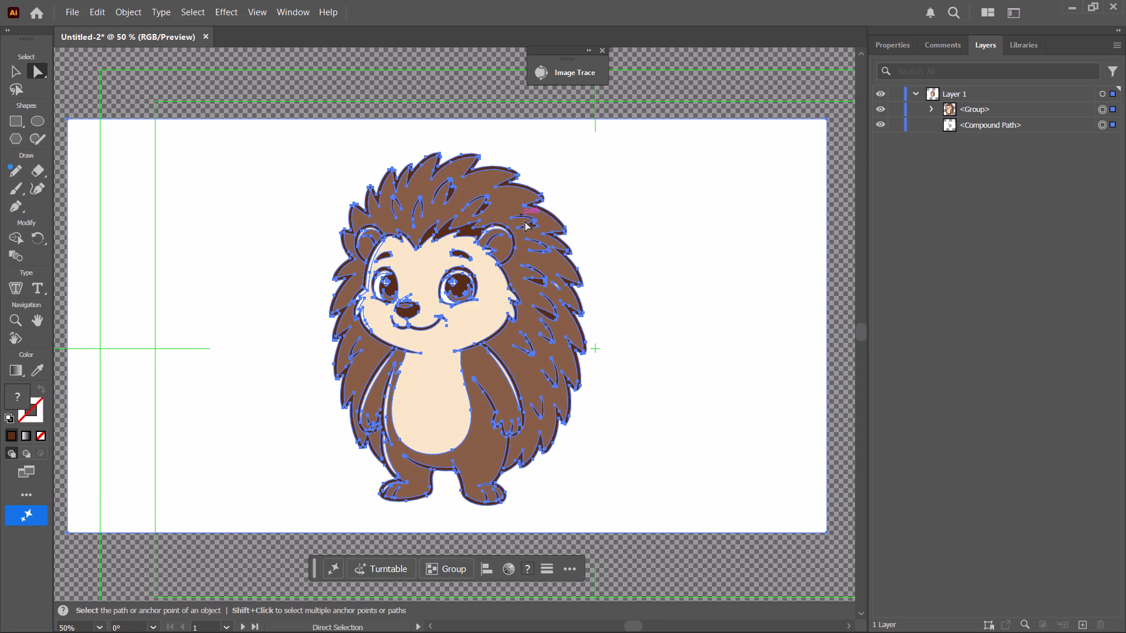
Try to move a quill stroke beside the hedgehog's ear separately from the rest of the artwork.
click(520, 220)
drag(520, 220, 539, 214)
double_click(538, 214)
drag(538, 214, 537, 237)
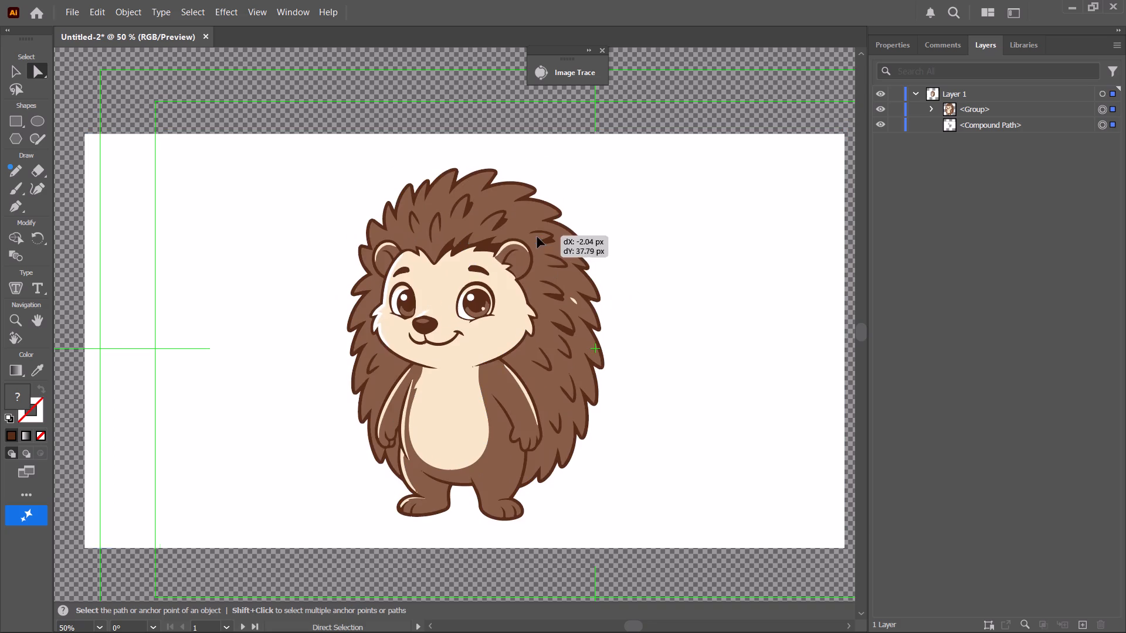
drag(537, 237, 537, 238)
Hide all the tools and side panels to leave only the hedgehog artwork in view.
click(916, 94)
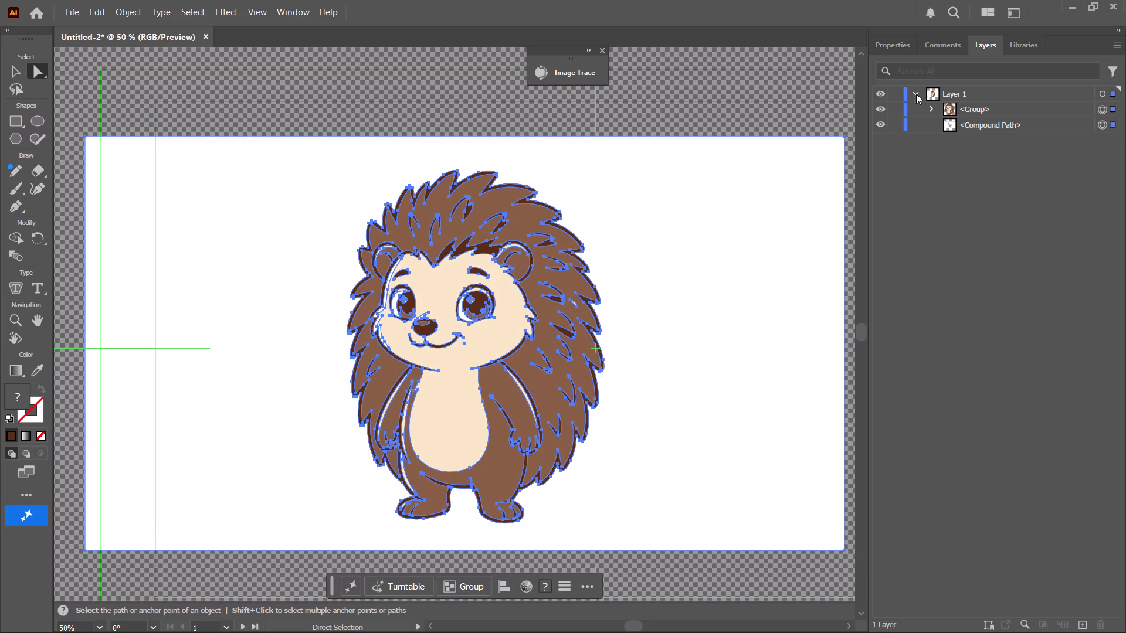
click(910, 91)
key(Tab)
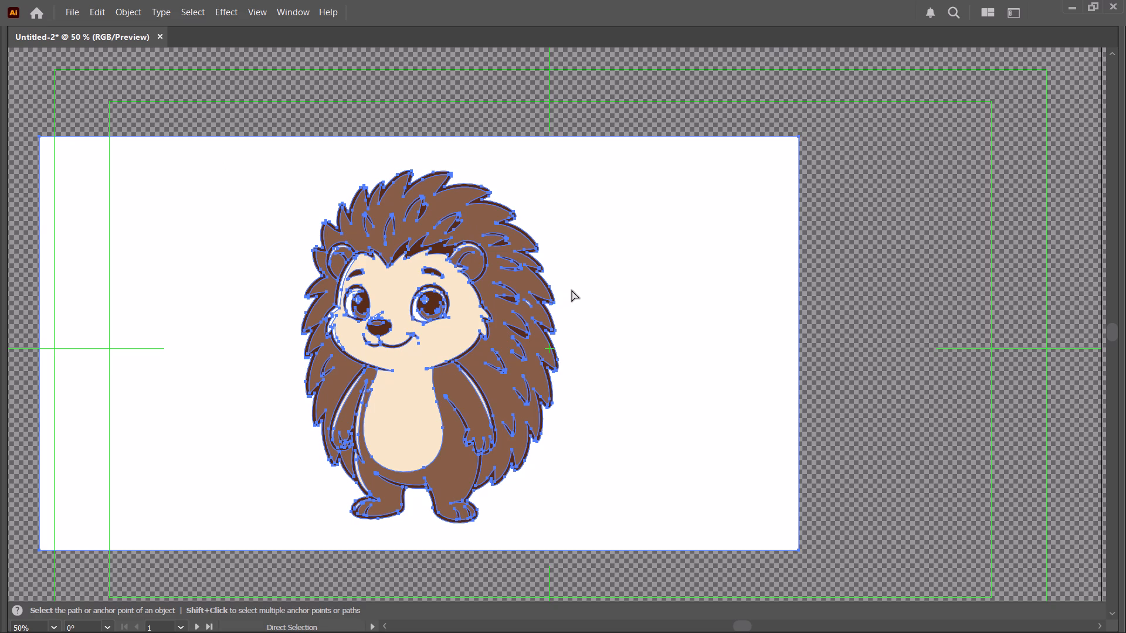
ctrl+scroll(503, 317, up, 3)
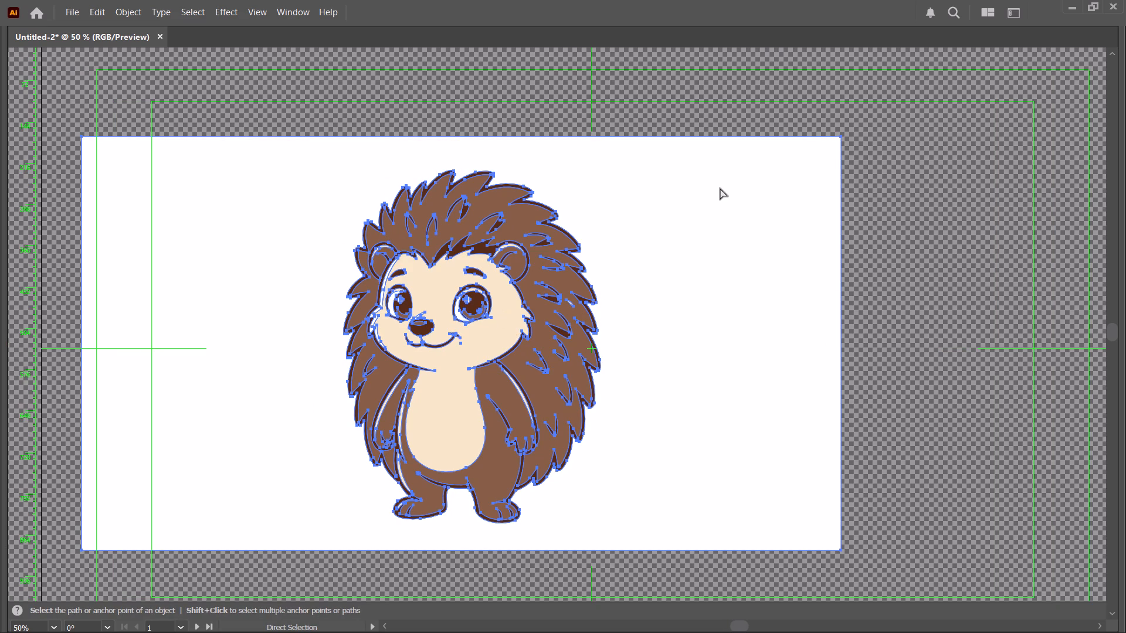
Save the document as Untitled-2 in Adobe Illustrator format in D: > yt content > vector pics, with the Illustrator 2020 version options.
key(ctrl+s)
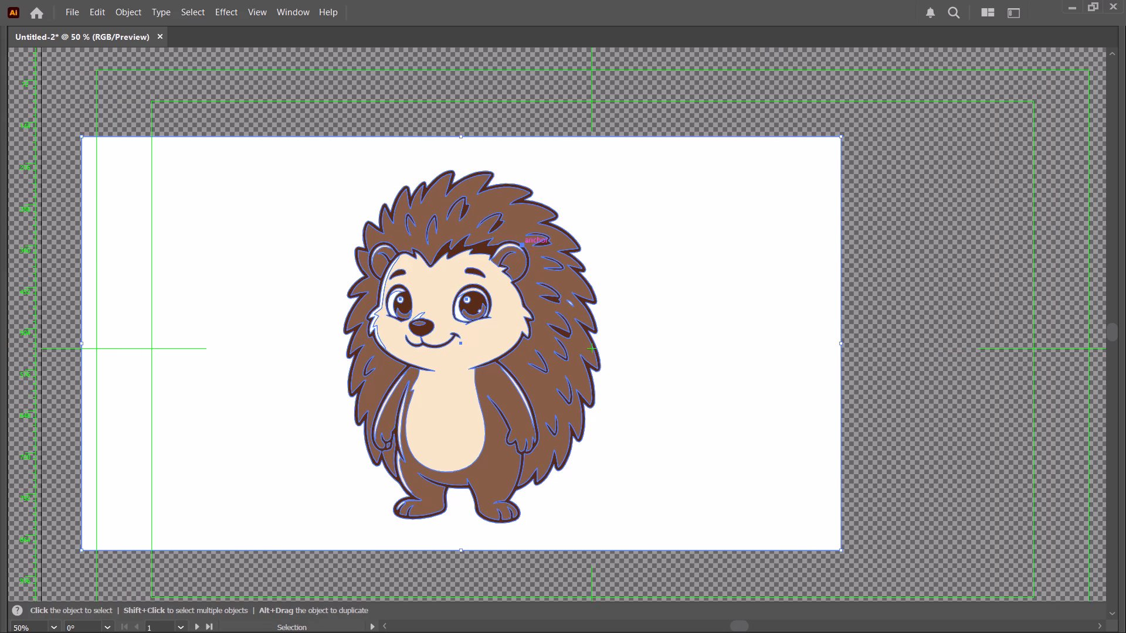
click(79, 192)
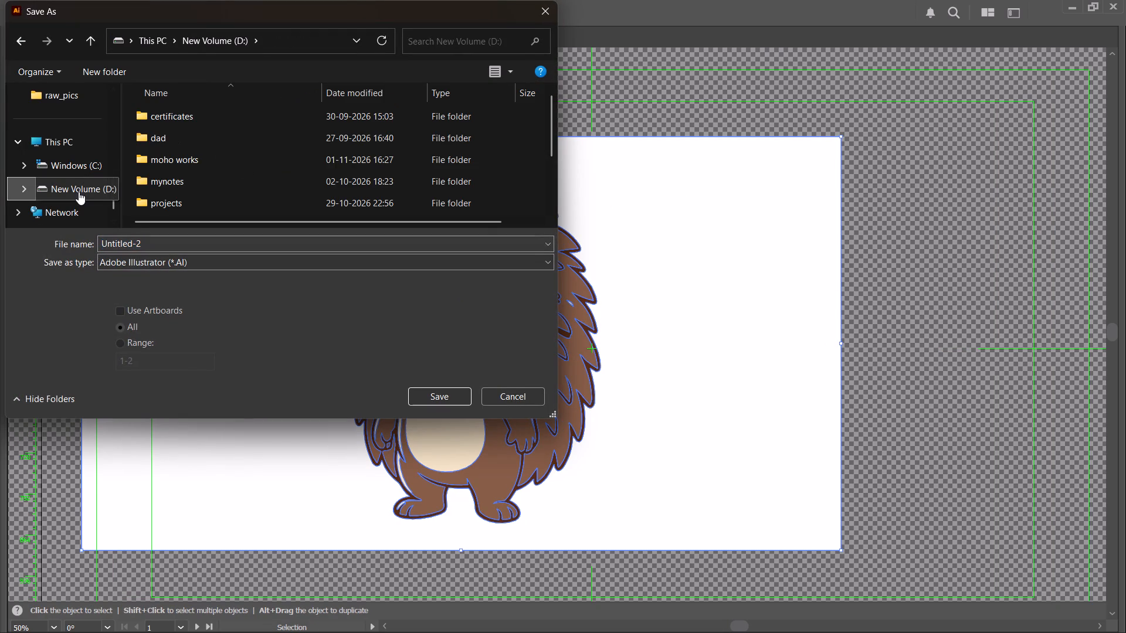
scroll(158, 160, down, 5)
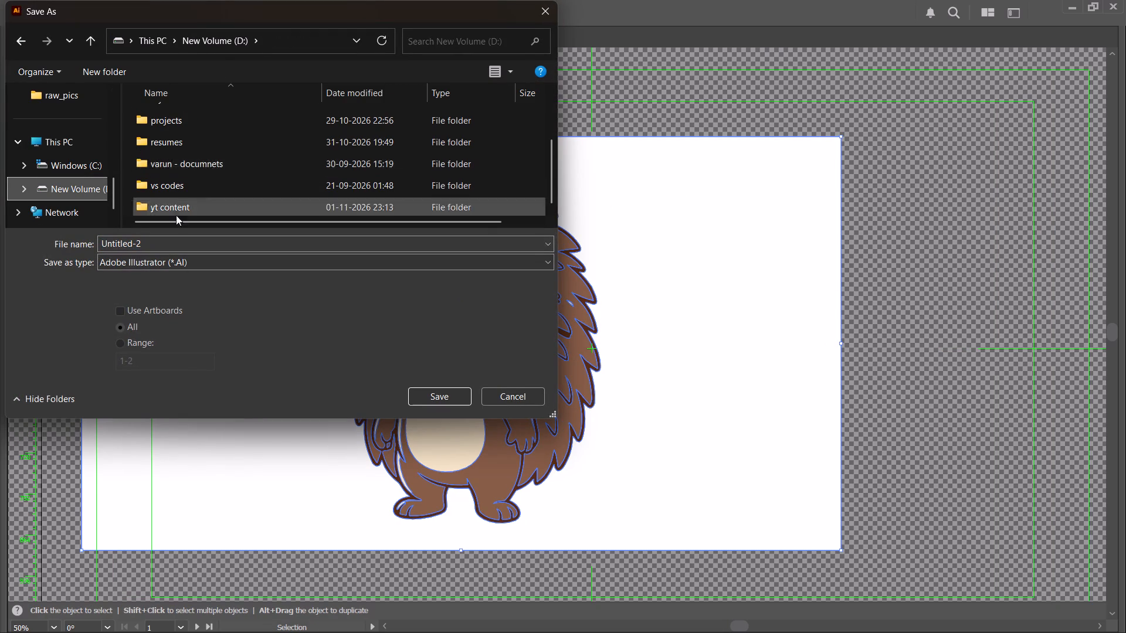
double_click(178, 212)
double_click(165, 136)
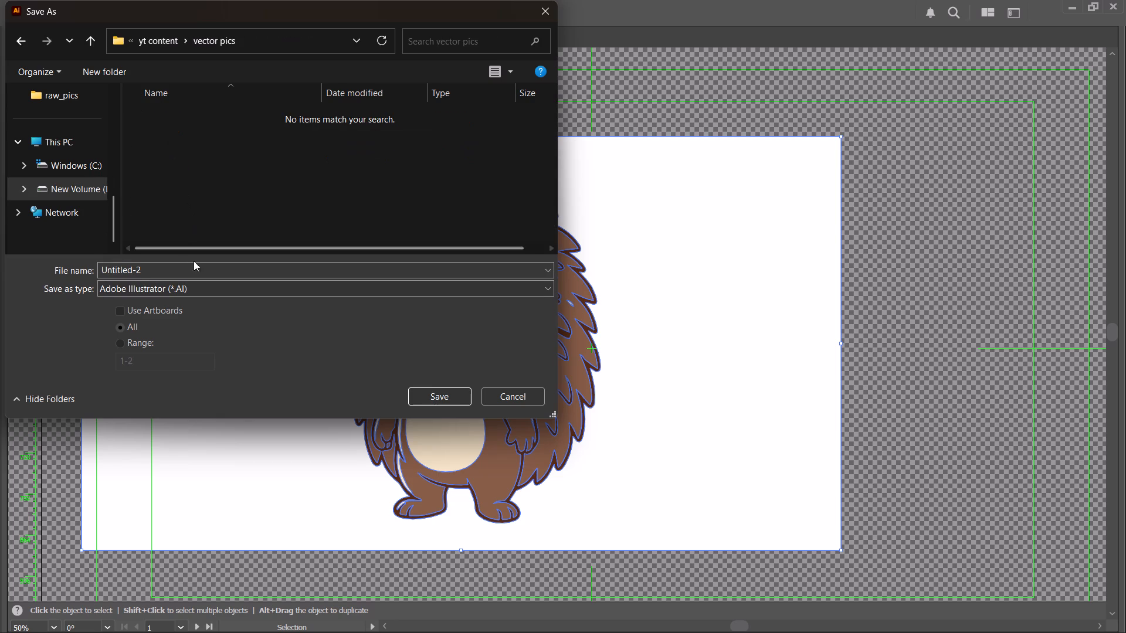
click(189, 273)
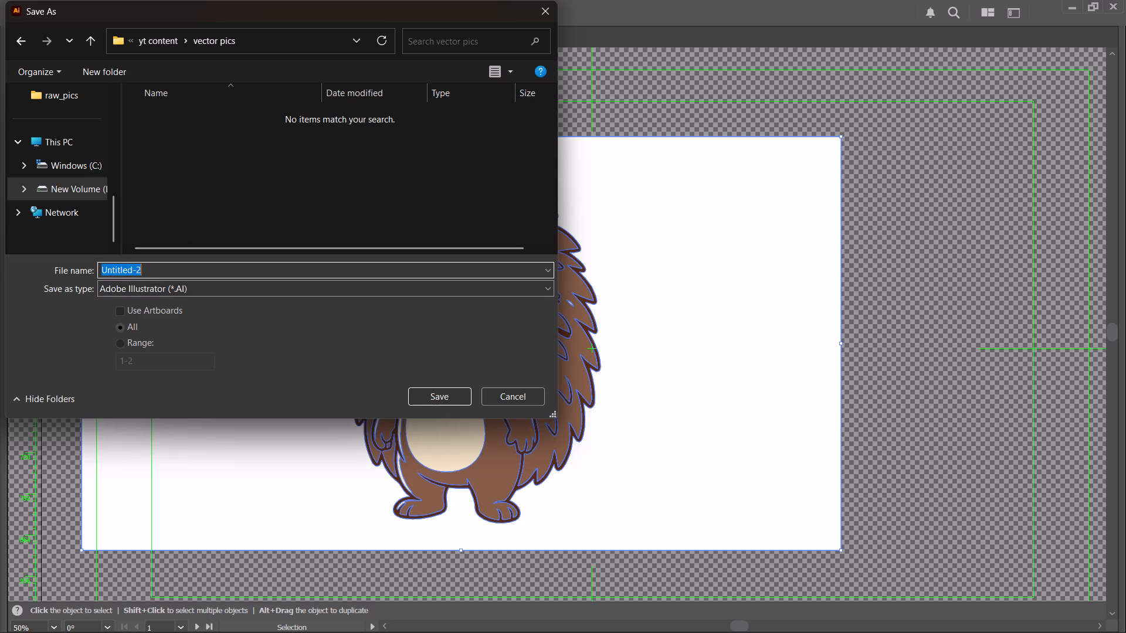
click(466, 396)
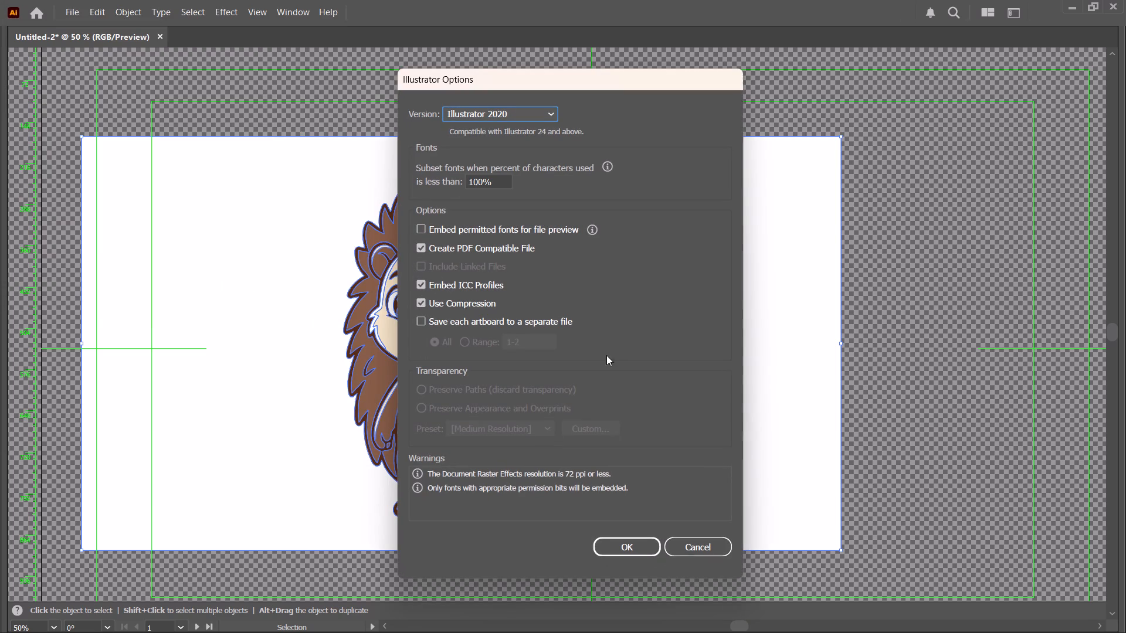
click(634, 550)
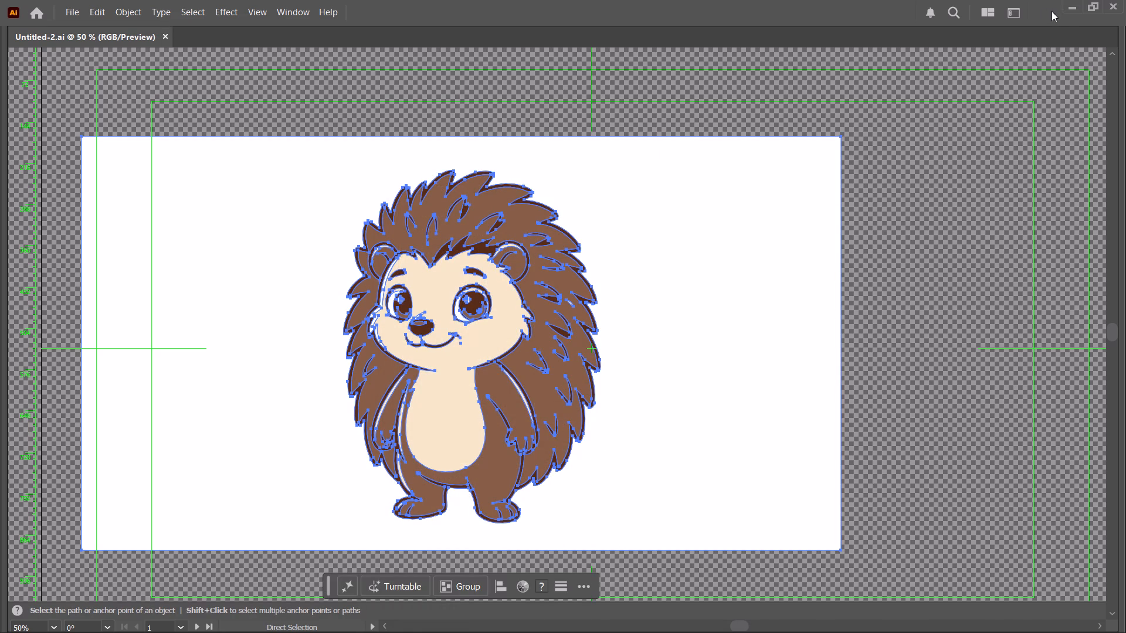
Minimize Illustrator and launch Moho 14 from the desktop.
click(1067, 8)
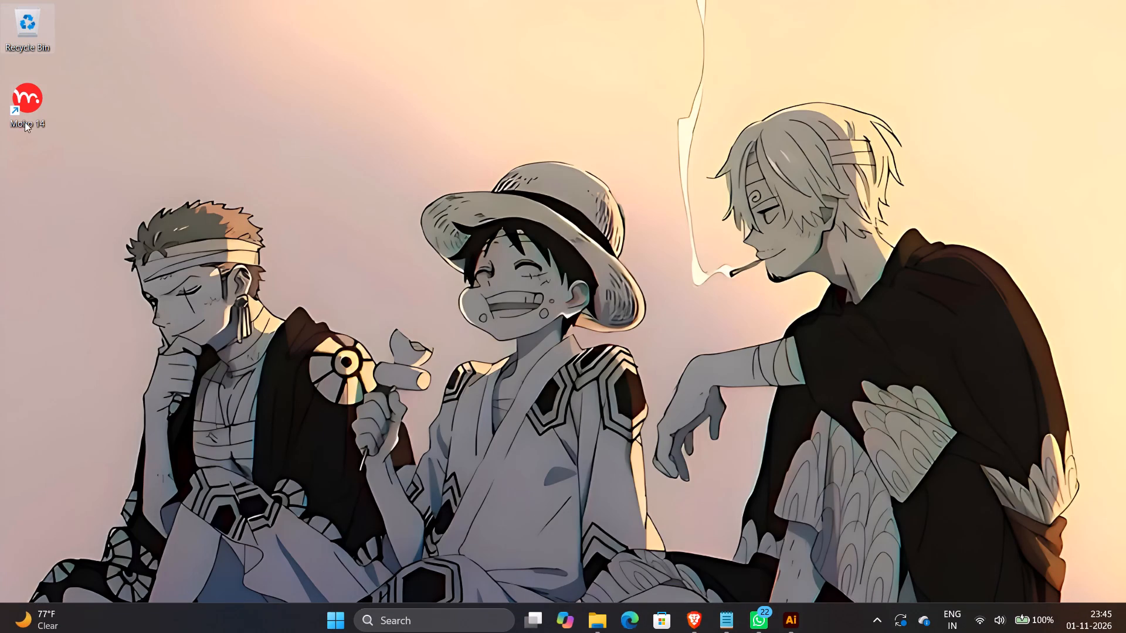
double_click(40, 99)
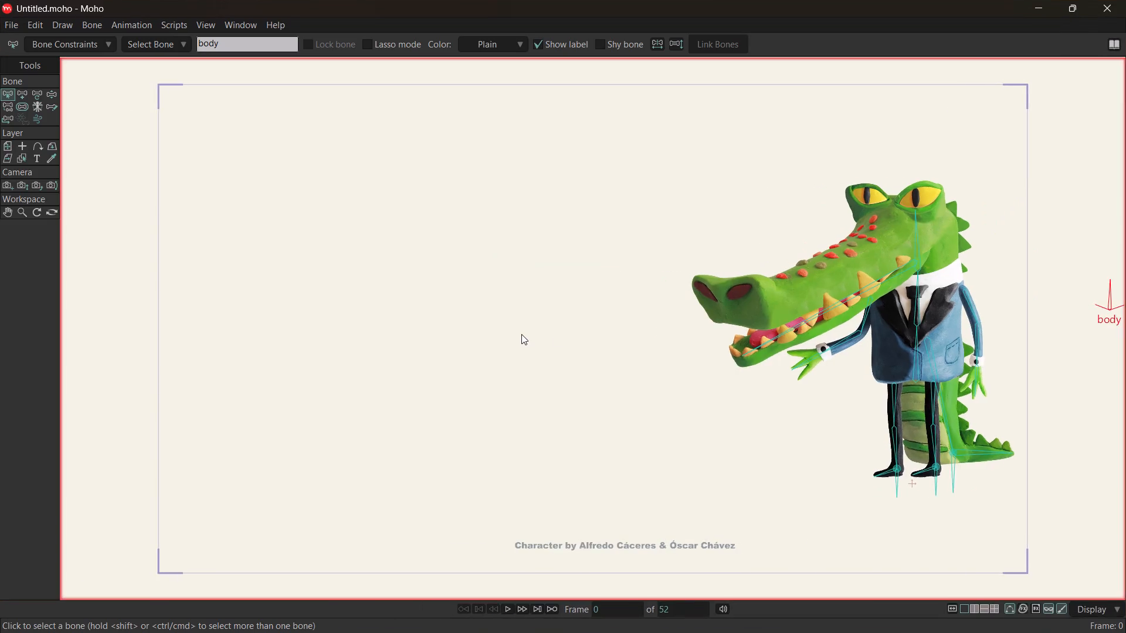
click(698, 235)
click(689, 219)
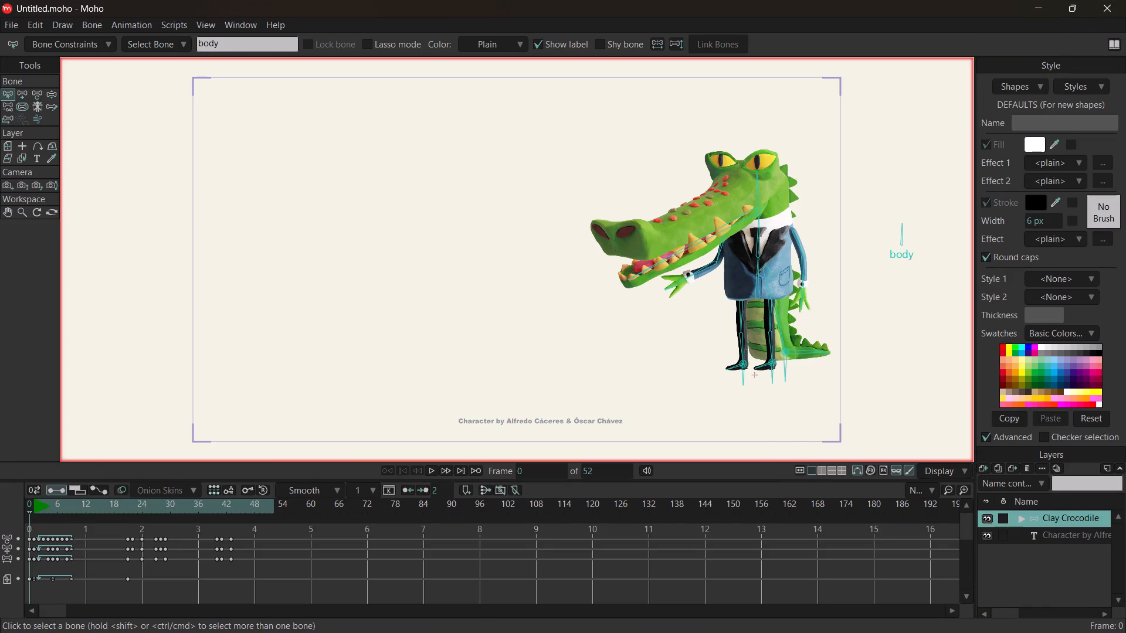
Pose the sample crocodile's head and jaw with the Manipulate Bones tool, leaving its mouth open.
click(48, 96)
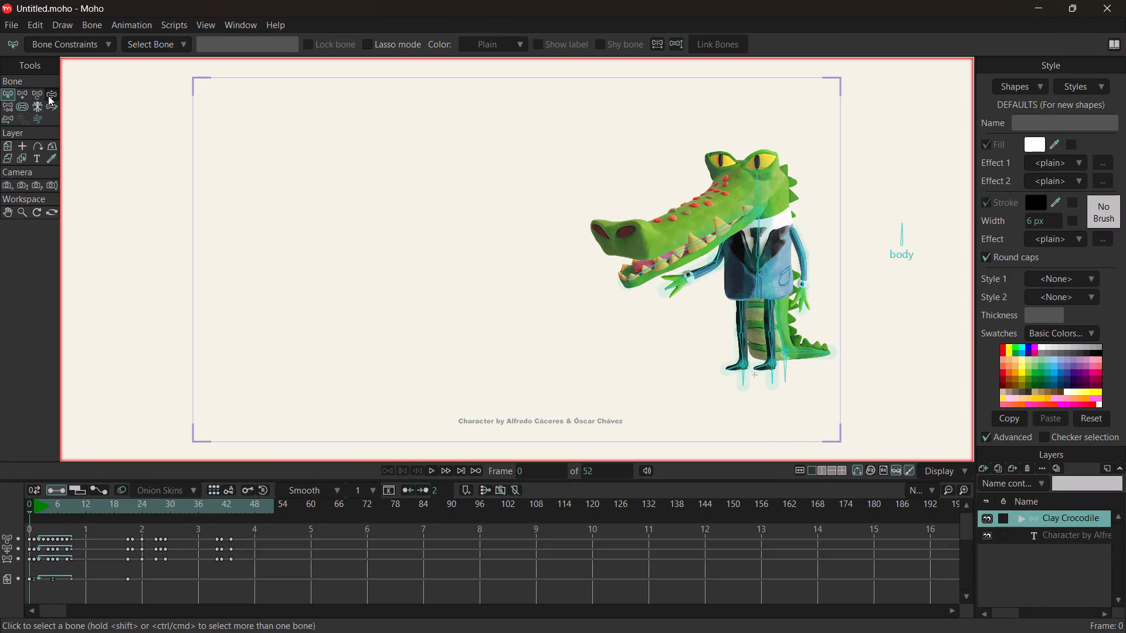
drag(757, 208, 752, 211)
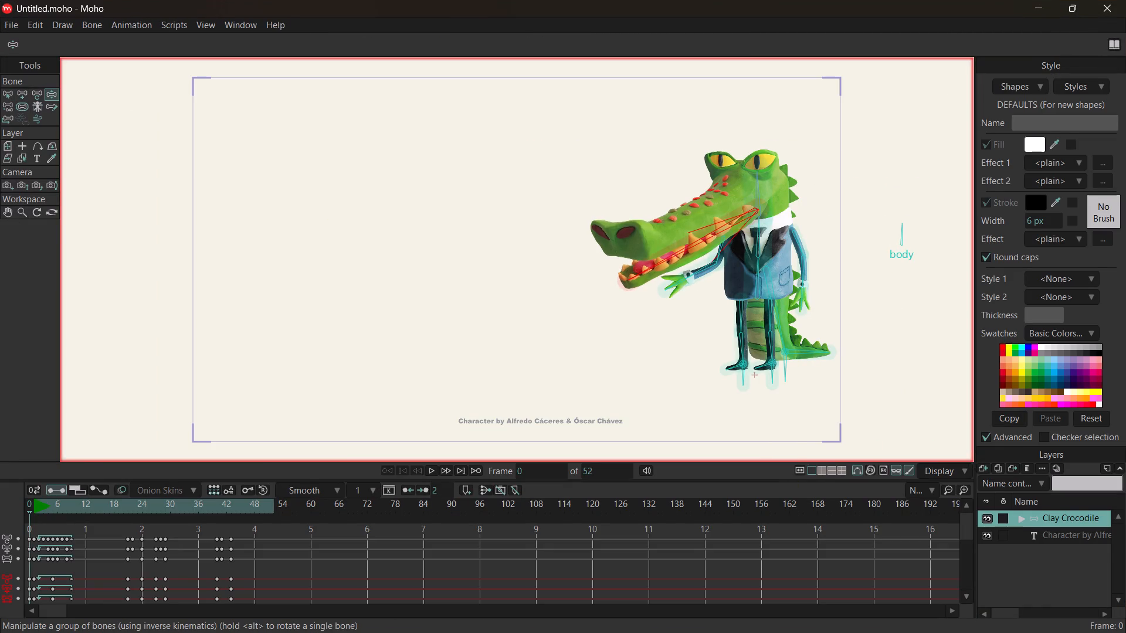
drag(752, 211, 710, 198)
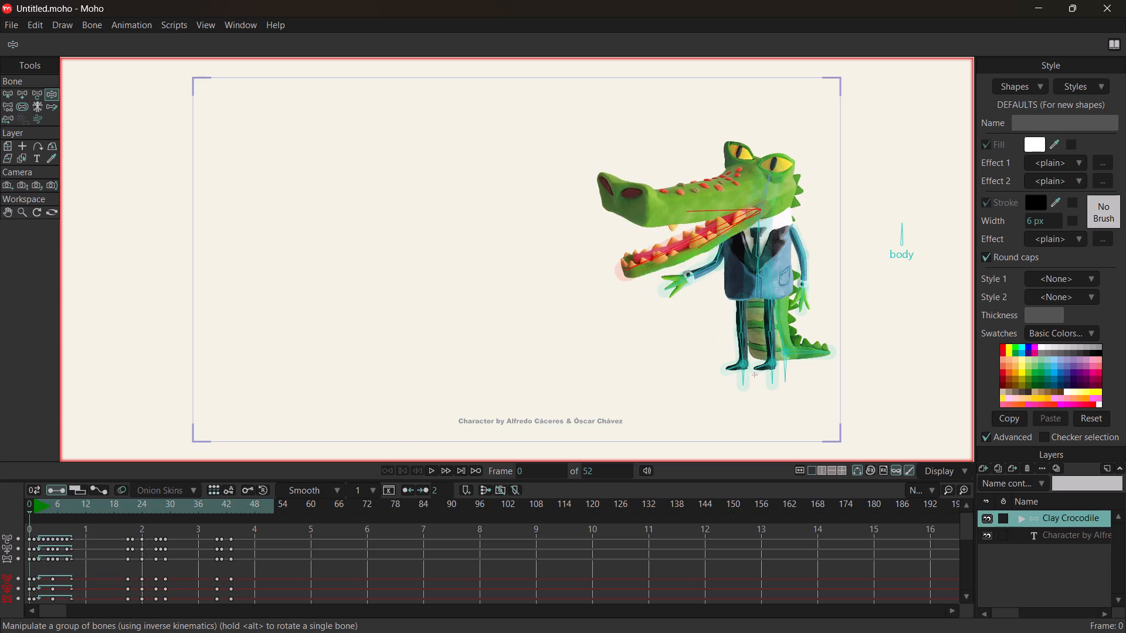
drag(710, 198, 733, 214)
drag(767, 179, 762, 183)
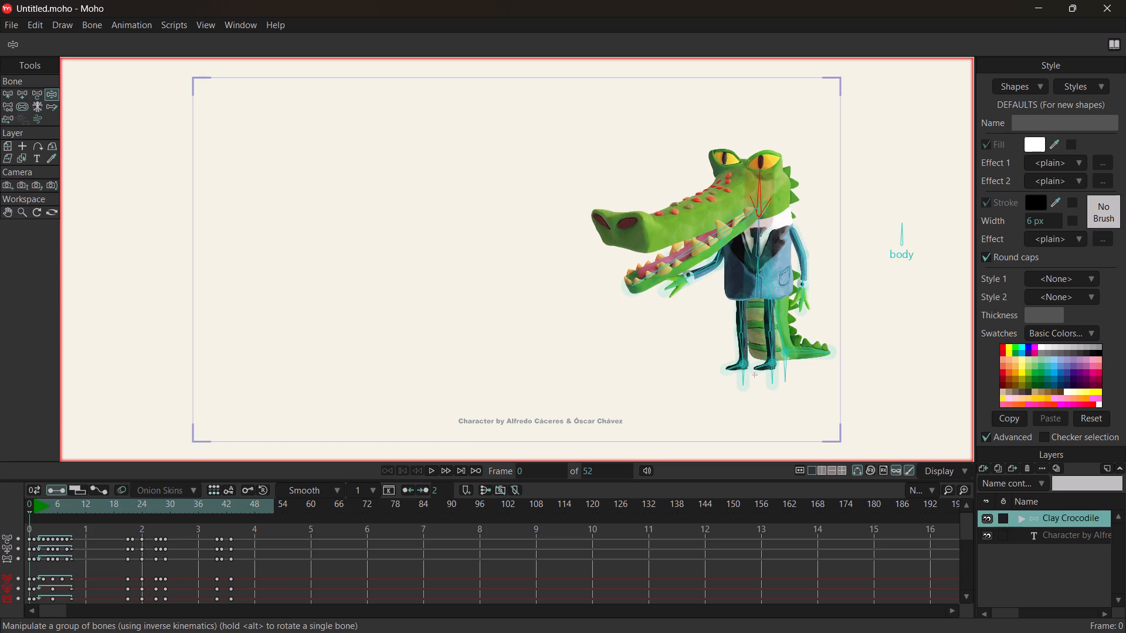
drag(762, 183, 768, 170)
drag(690, 237, 691, 228)
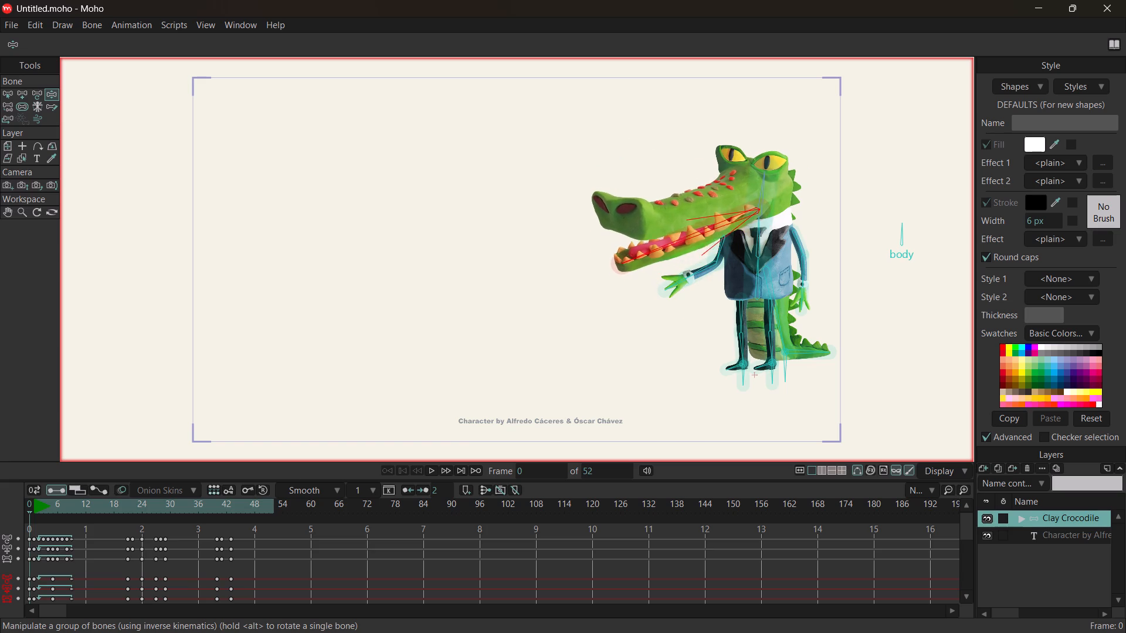
drag(691, 228, 690, 229)
Bend the crocodile's front arm to a horizontal forearm and reposition the head nearly level with its mouth closed.
click(700, 266)
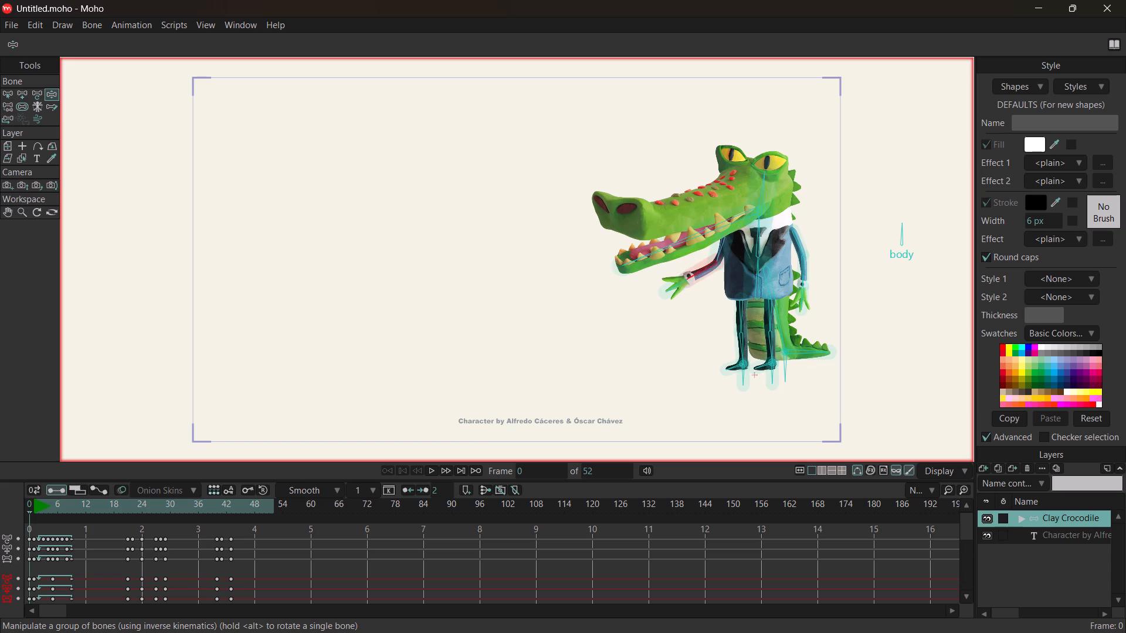
drag(701, 267, 705, 268)
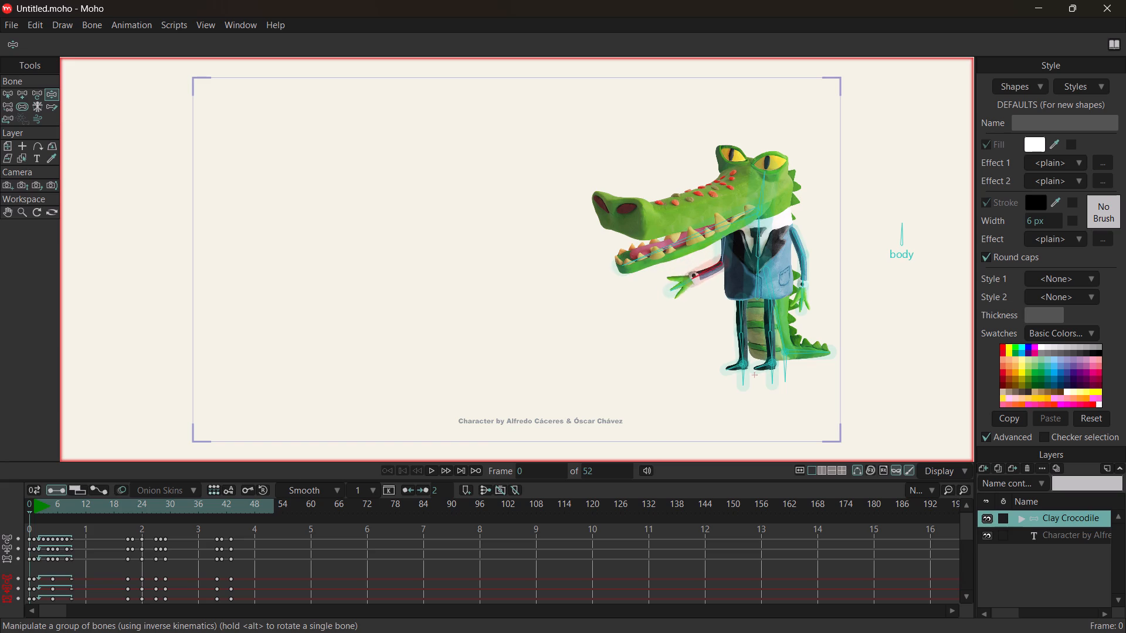
drag(705, 268, 700, 243)
click(715, 223)
drag(715, 223, 715, 142)
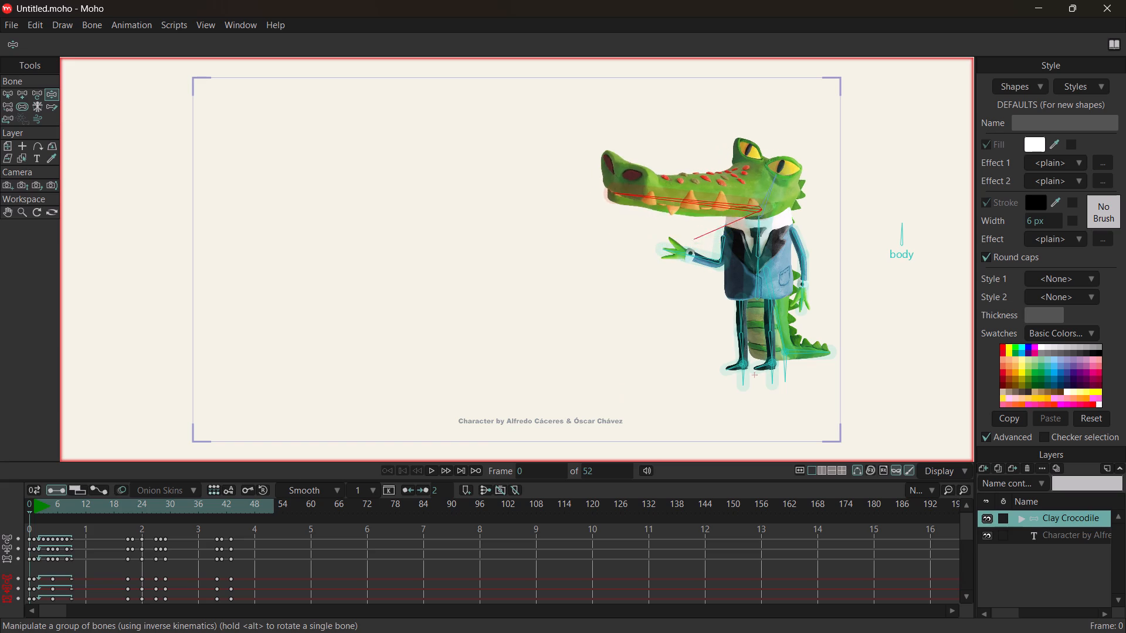
drag(715, 142, 741, 121)
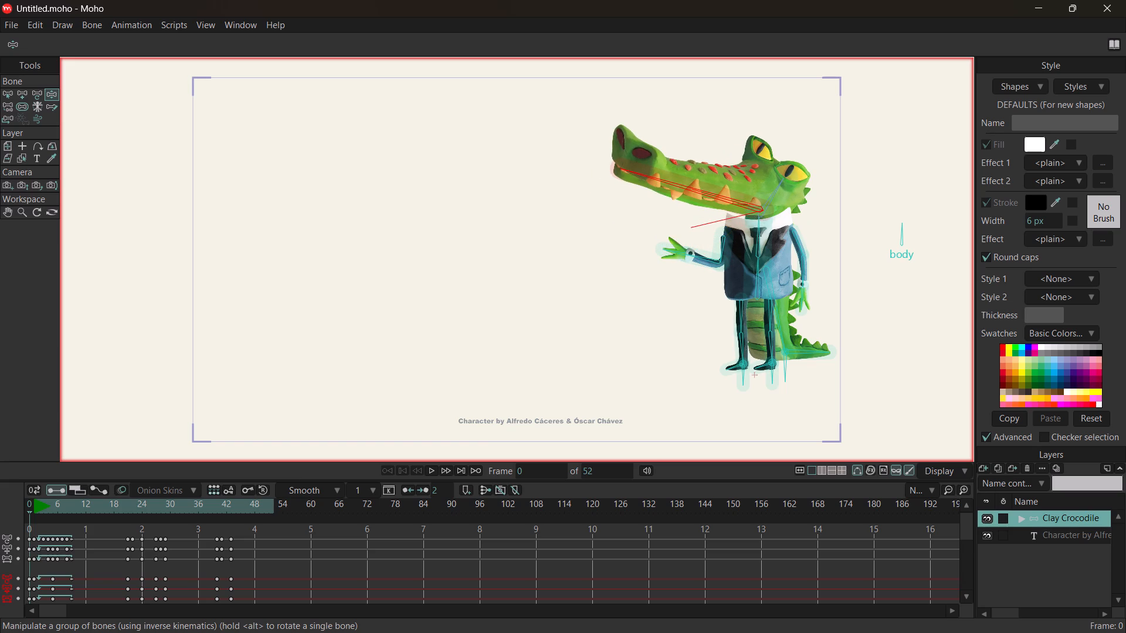
drag(691, 260, 694, 240)
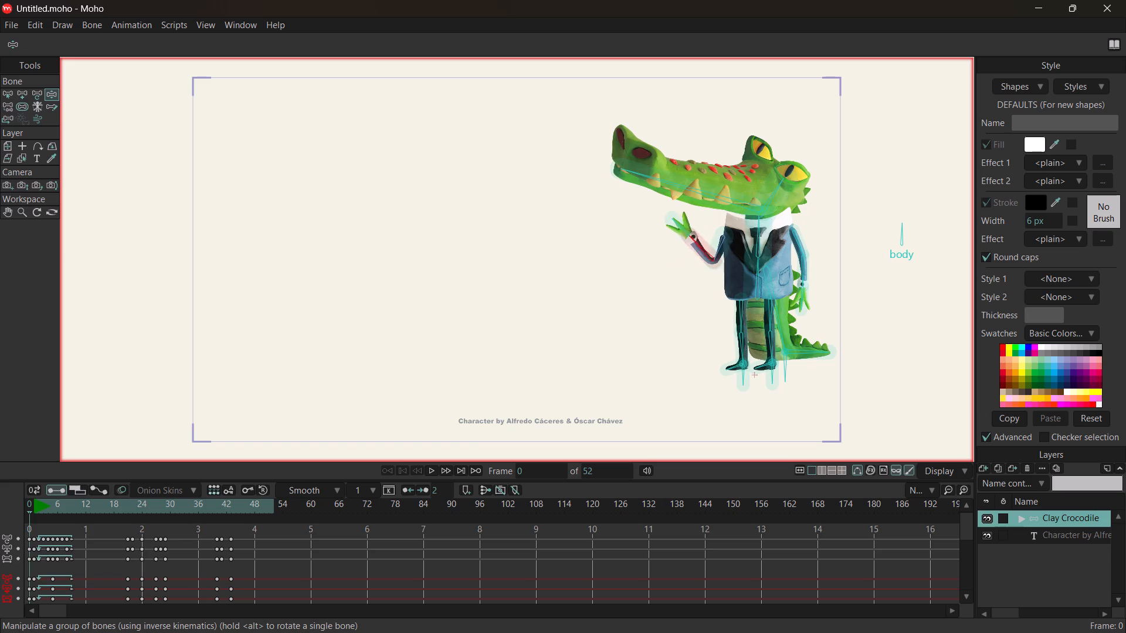
drag(694, 240, 703, 271)
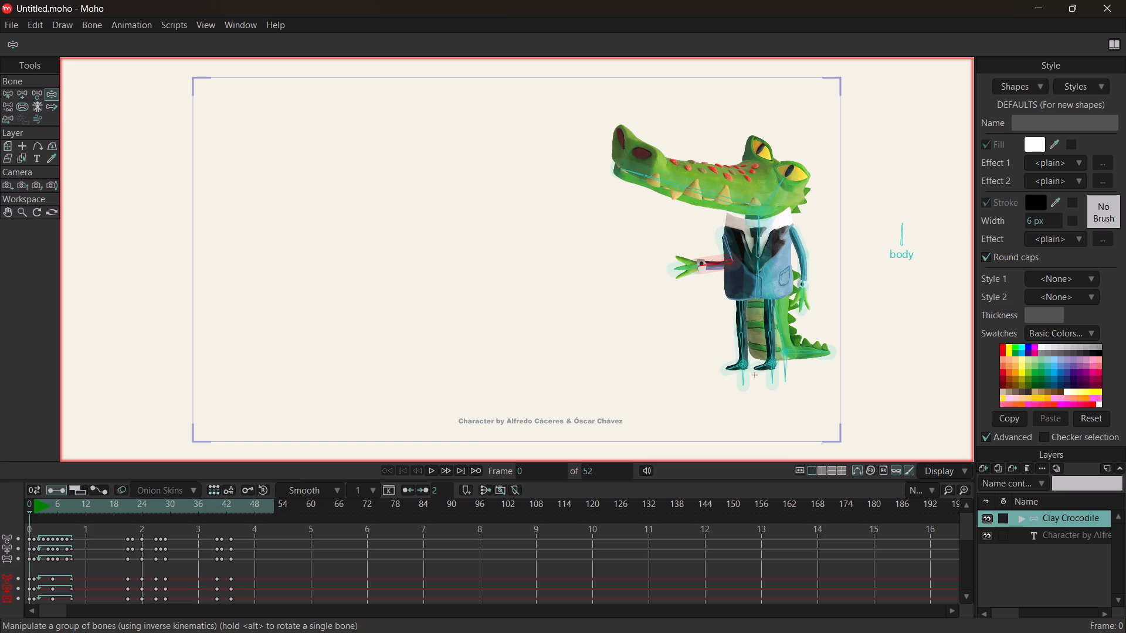
drag(539, 126, 795, 221)
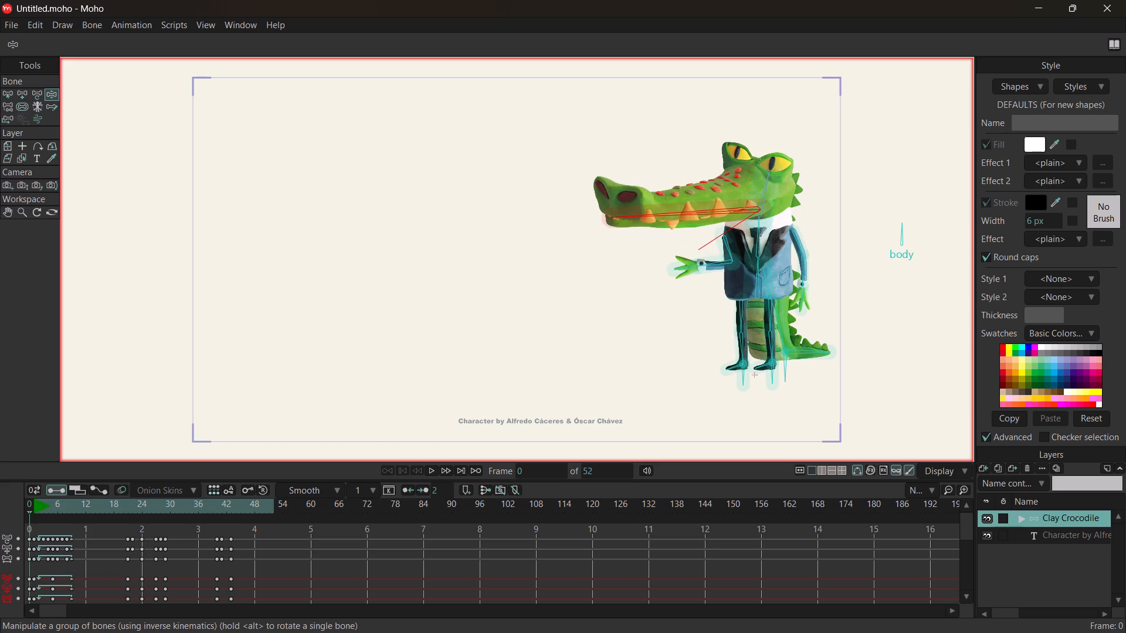
click(726, 218)
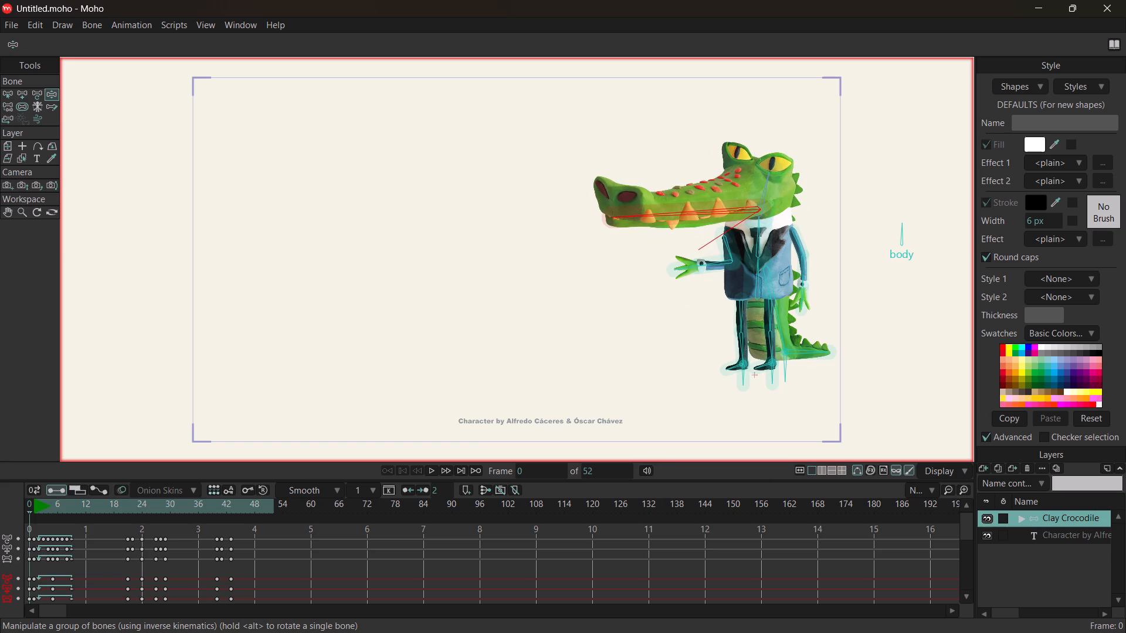
click(445, 309)
Create a new blank Moho project.
click(12, 26)
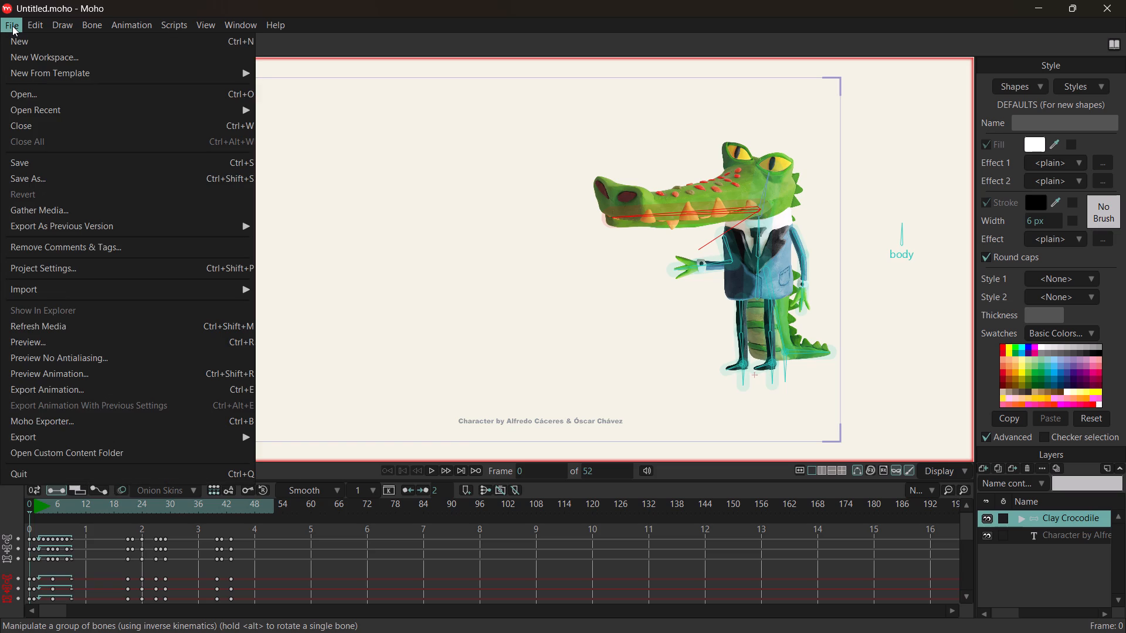
click(24, 33)
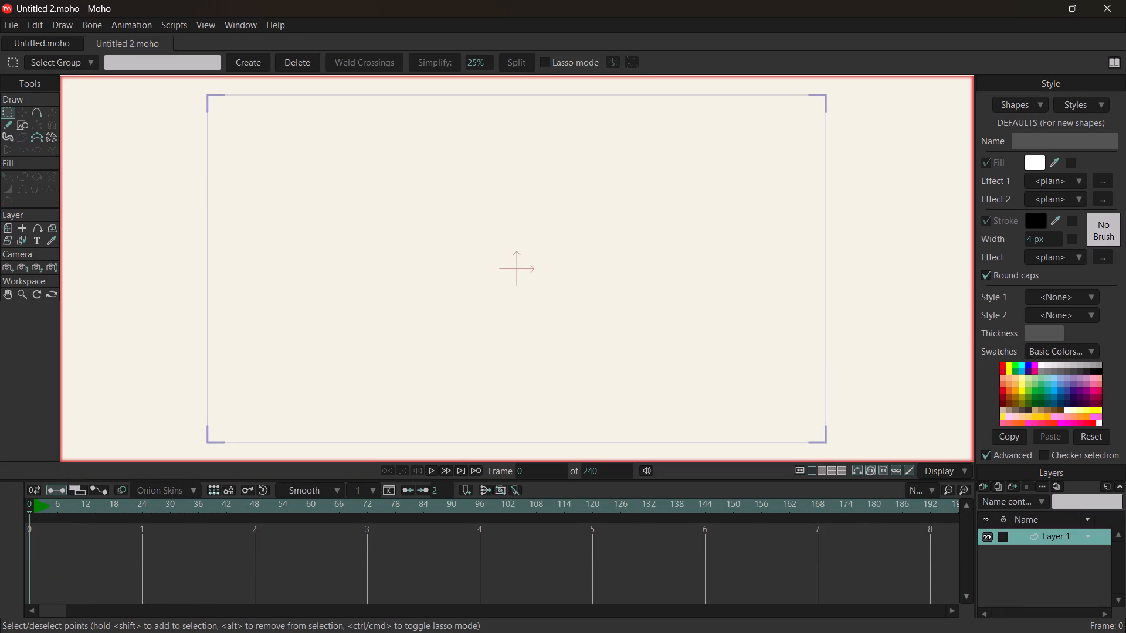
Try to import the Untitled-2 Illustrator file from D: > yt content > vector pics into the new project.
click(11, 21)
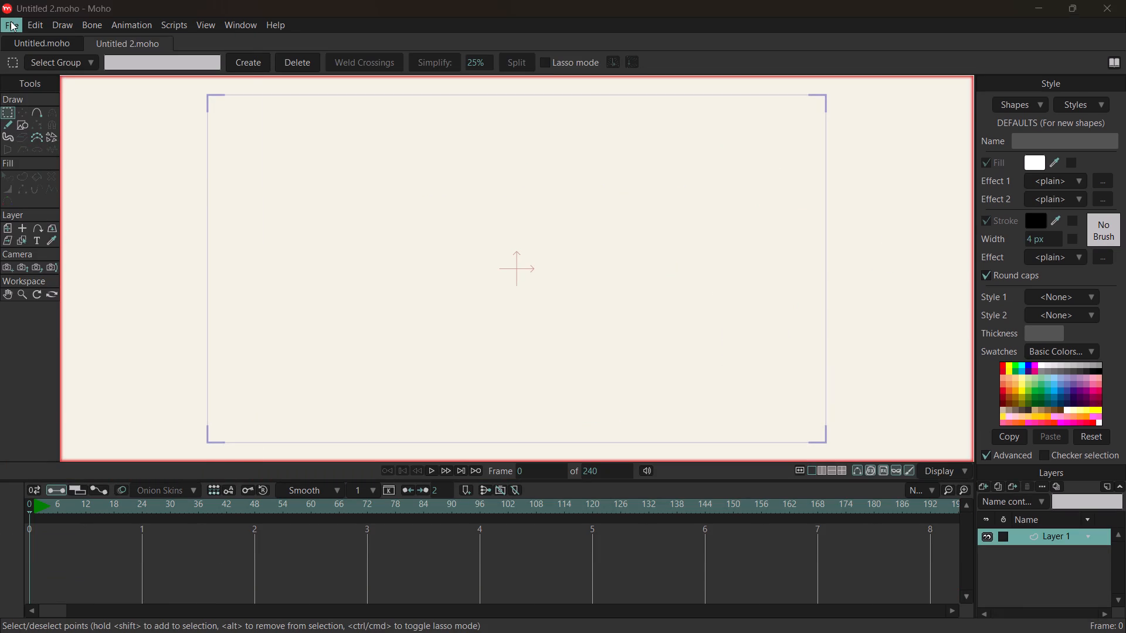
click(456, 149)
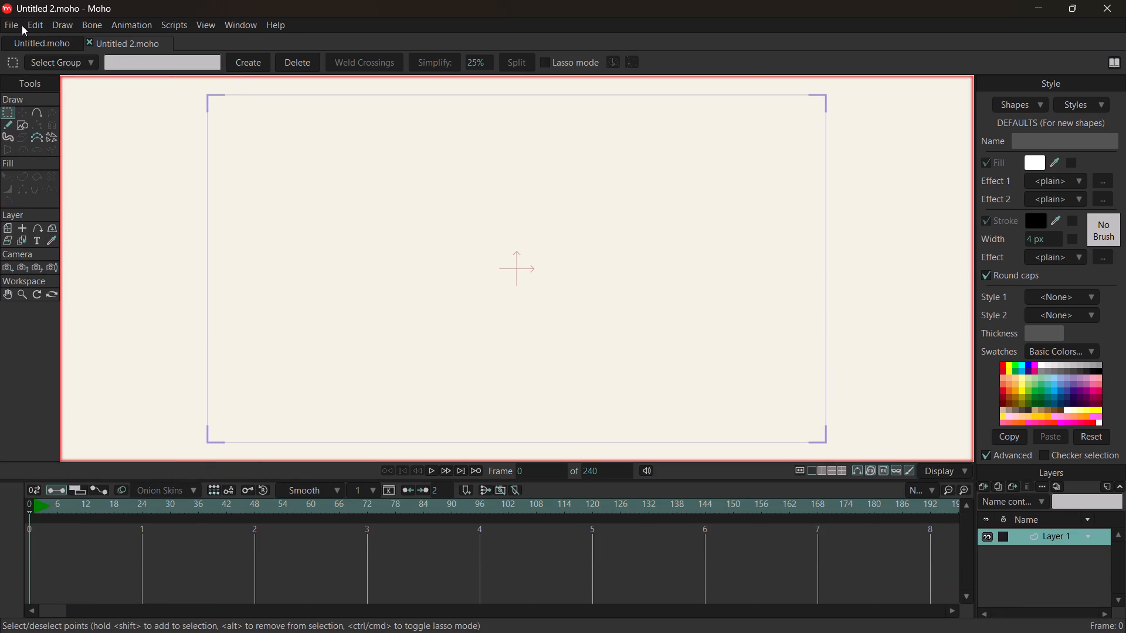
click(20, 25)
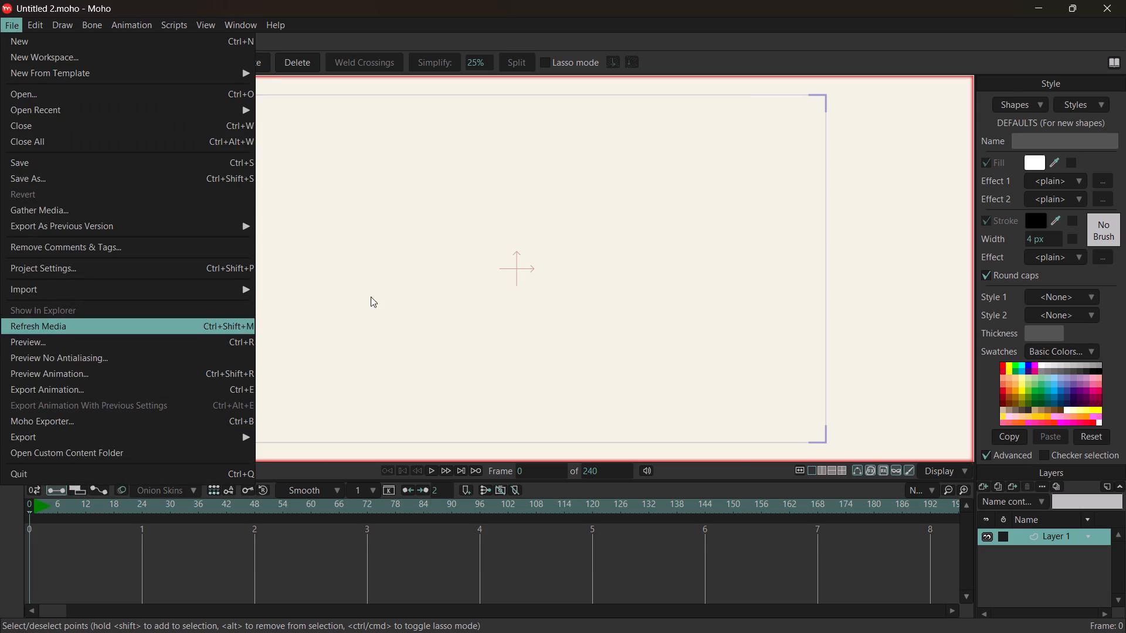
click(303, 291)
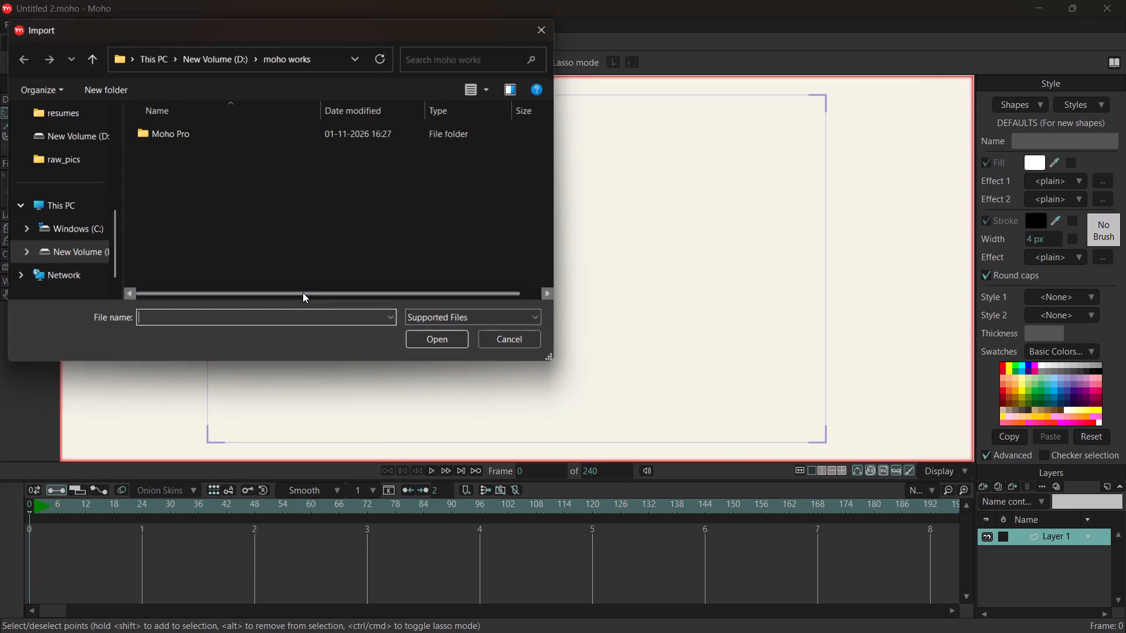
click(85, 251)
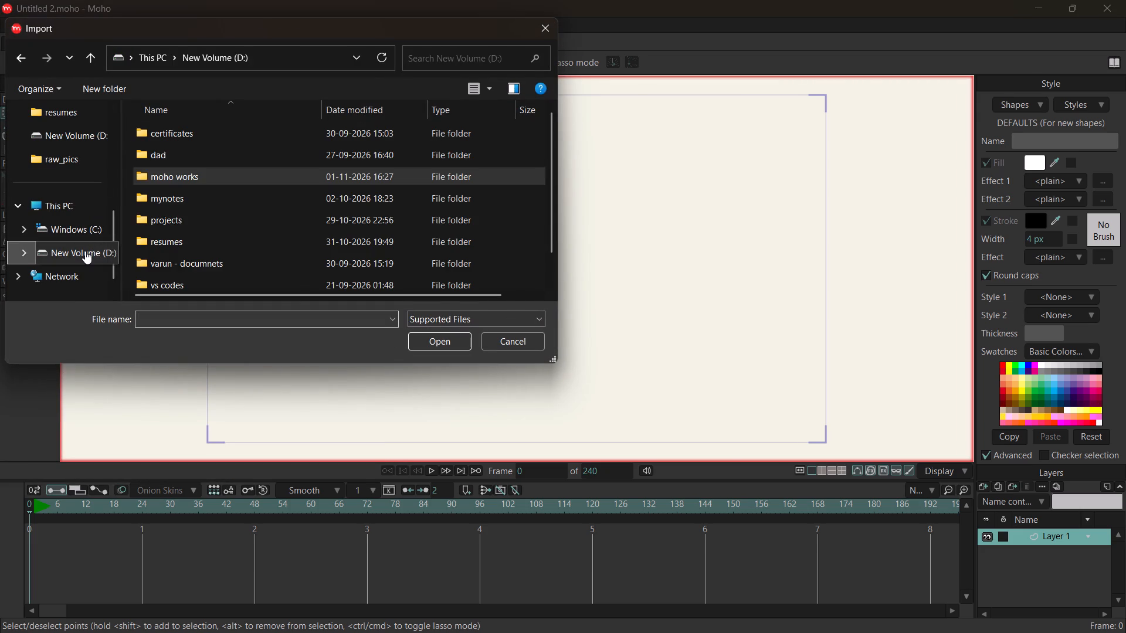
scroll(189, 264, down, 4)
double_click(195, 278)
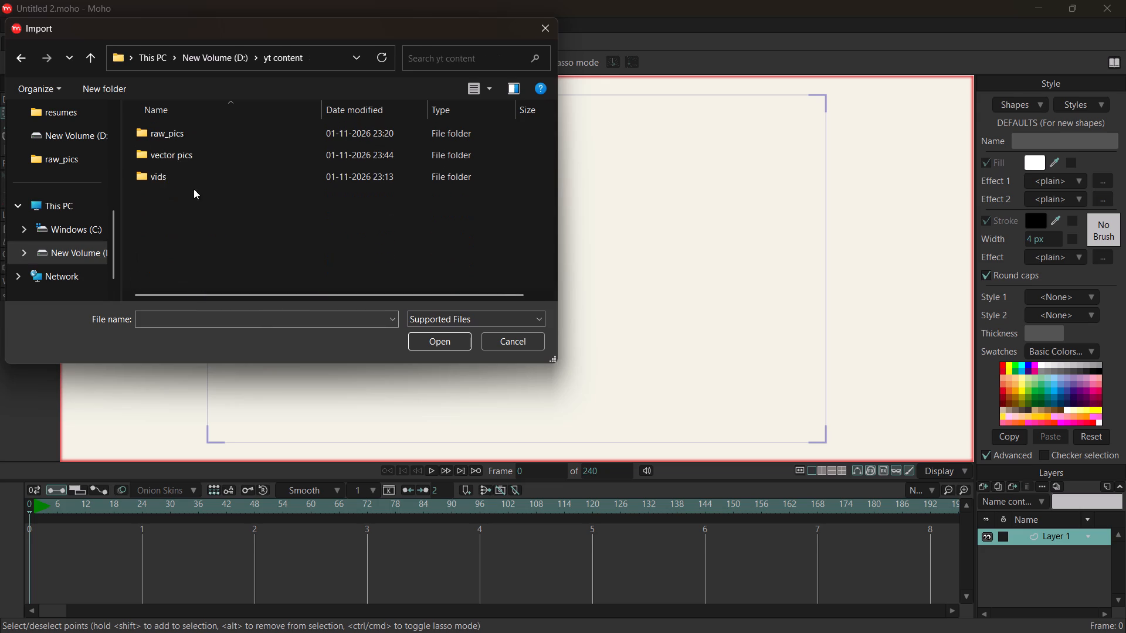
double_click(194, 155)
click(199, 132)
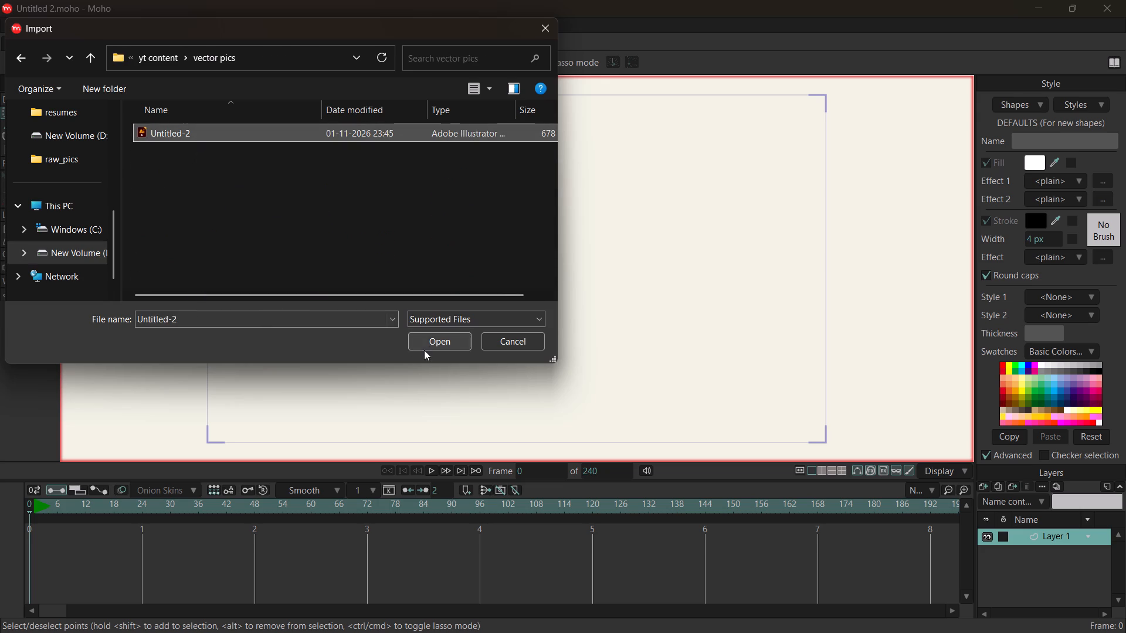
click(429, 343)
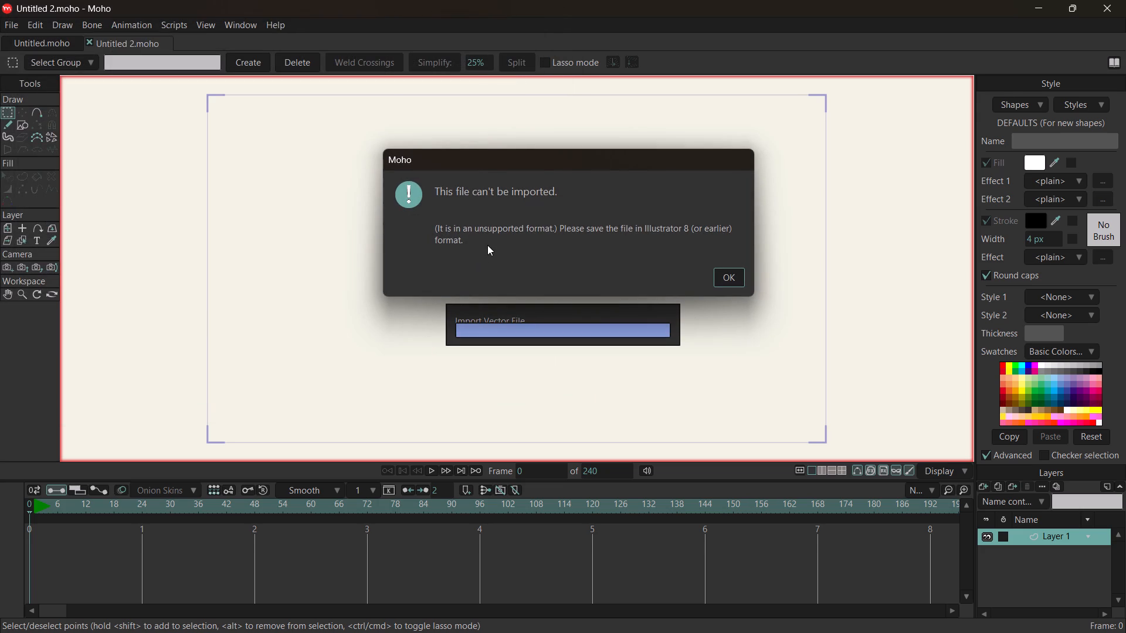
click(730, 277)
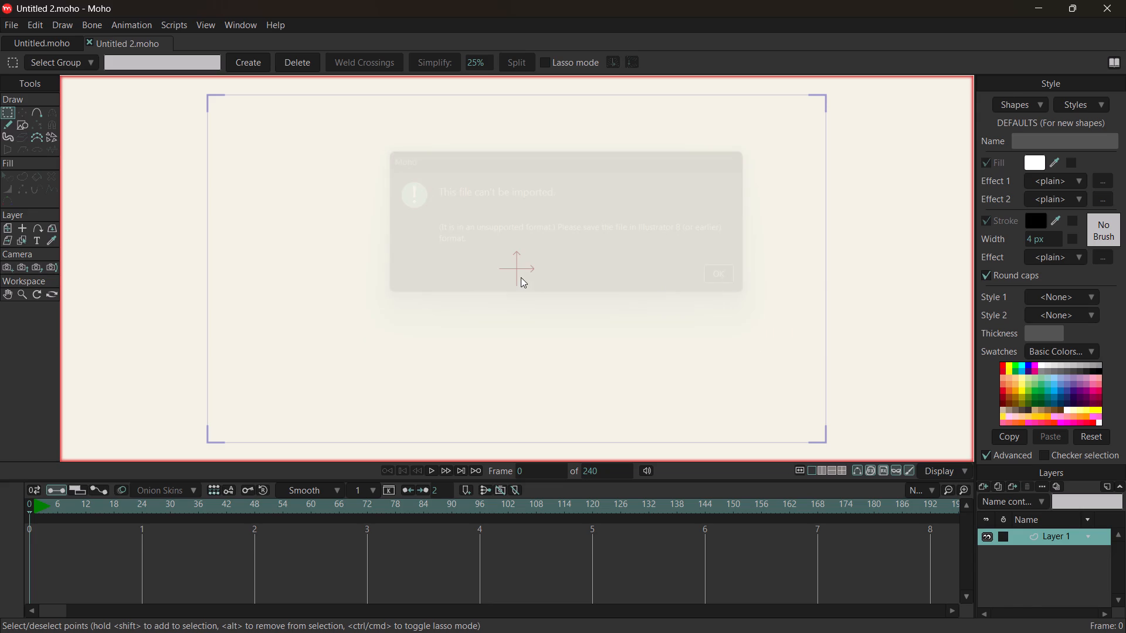
Switch to Illustrator and save the hedgehog document as Untitled-2 in SVG format in vector pics, using the SVG 1.1 profile.
key(alt+Tab)
key(alt+Tab)
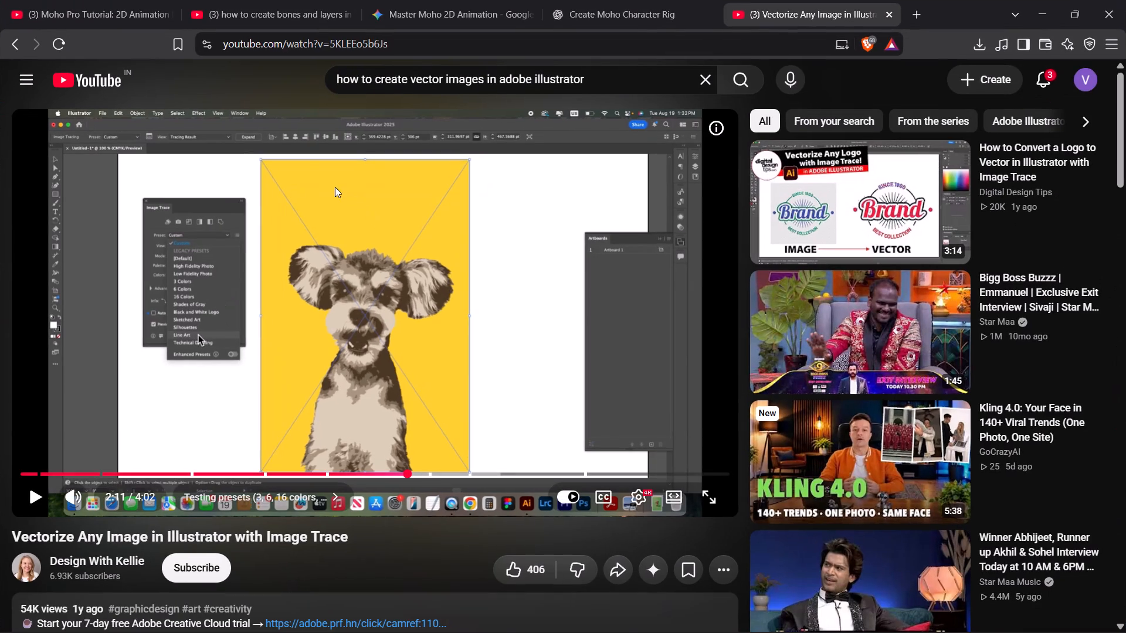
key(alt+Tab)
key(alt+Tab)
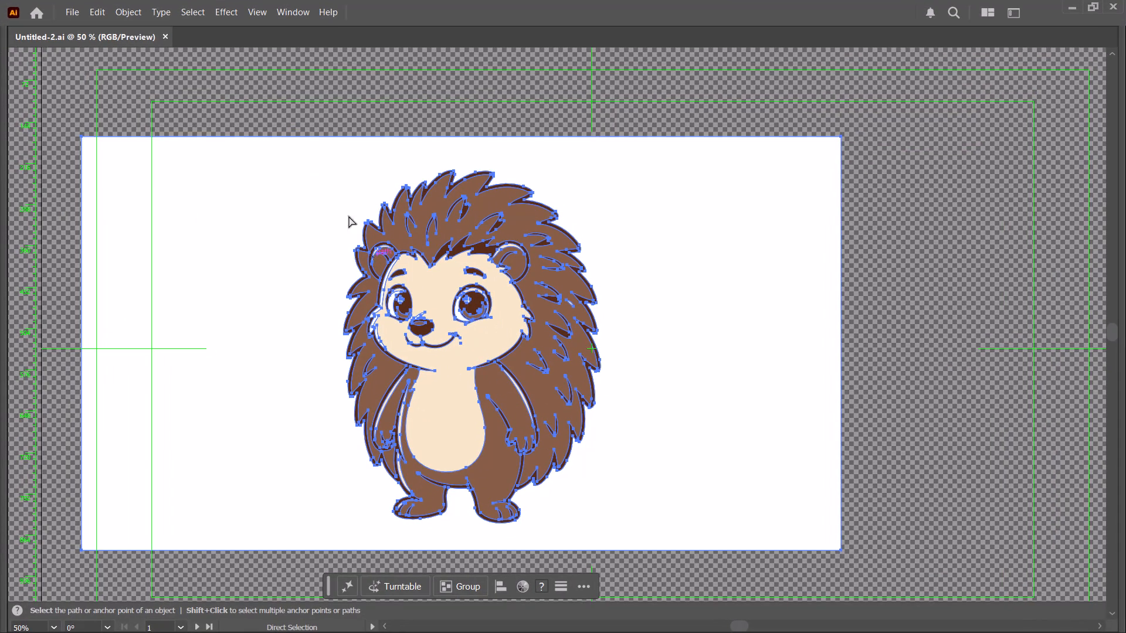
click(68, 9)
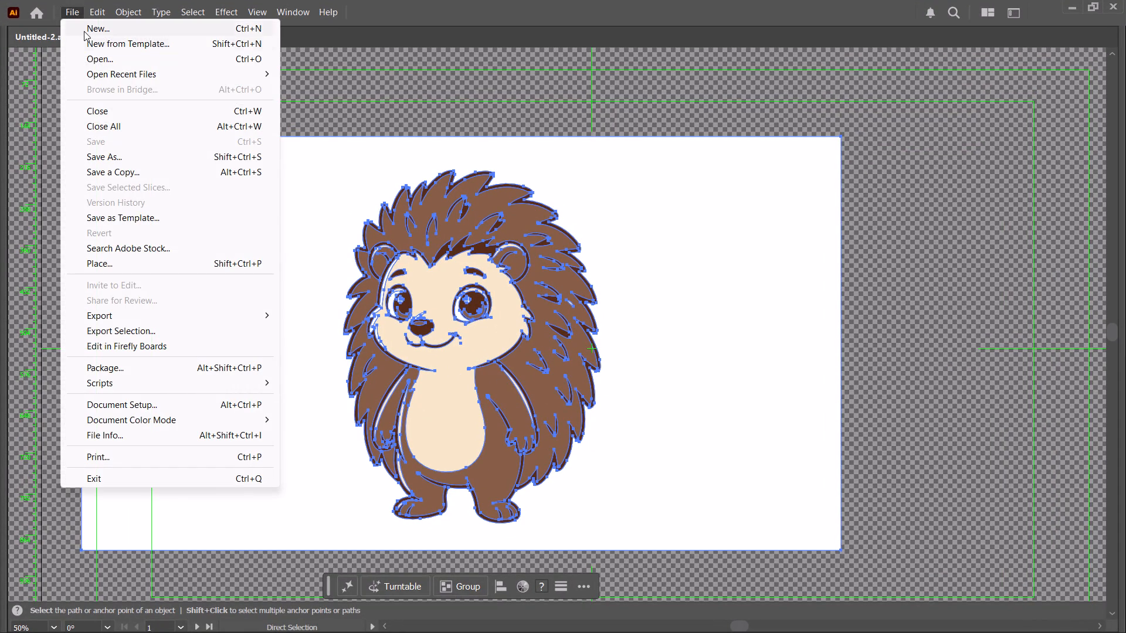
click(134, 155)
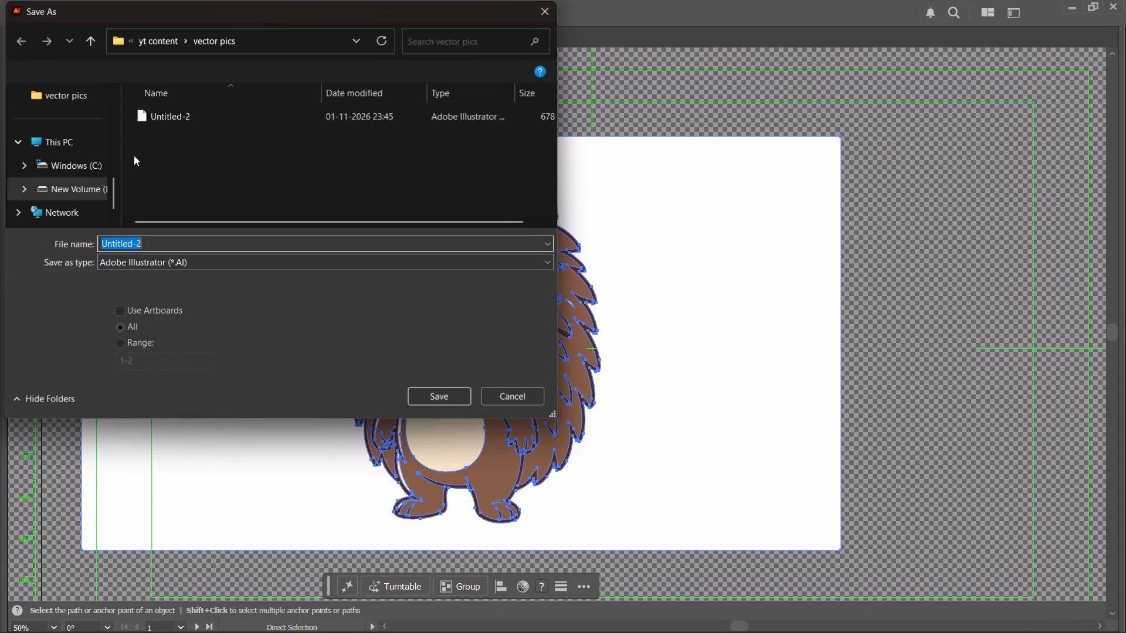
click(190, 262)
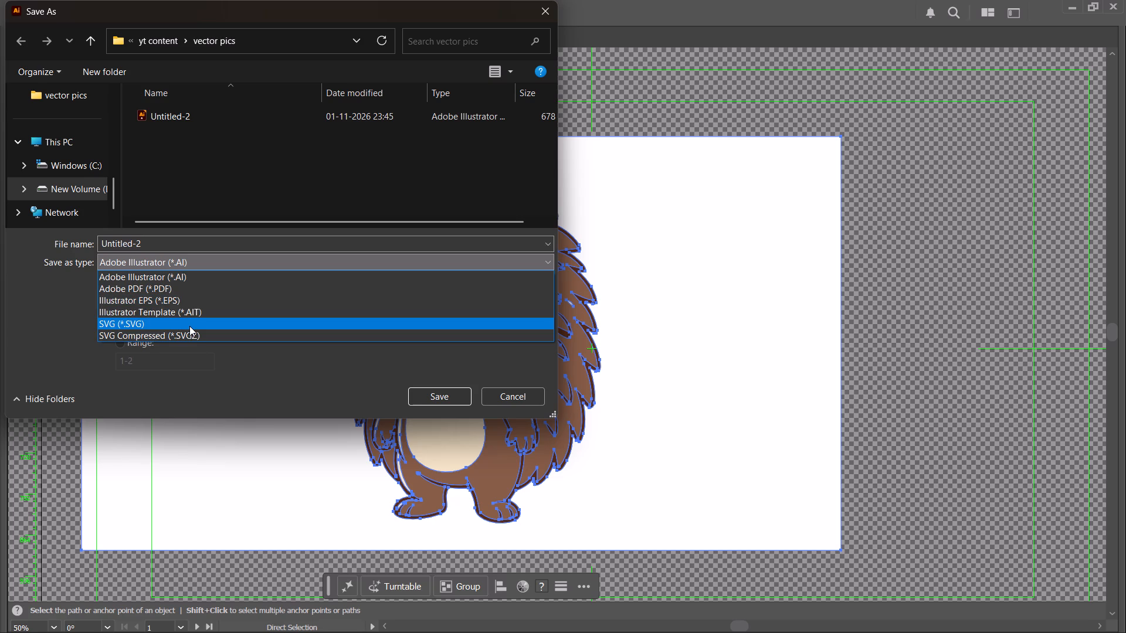
click(189, 326)
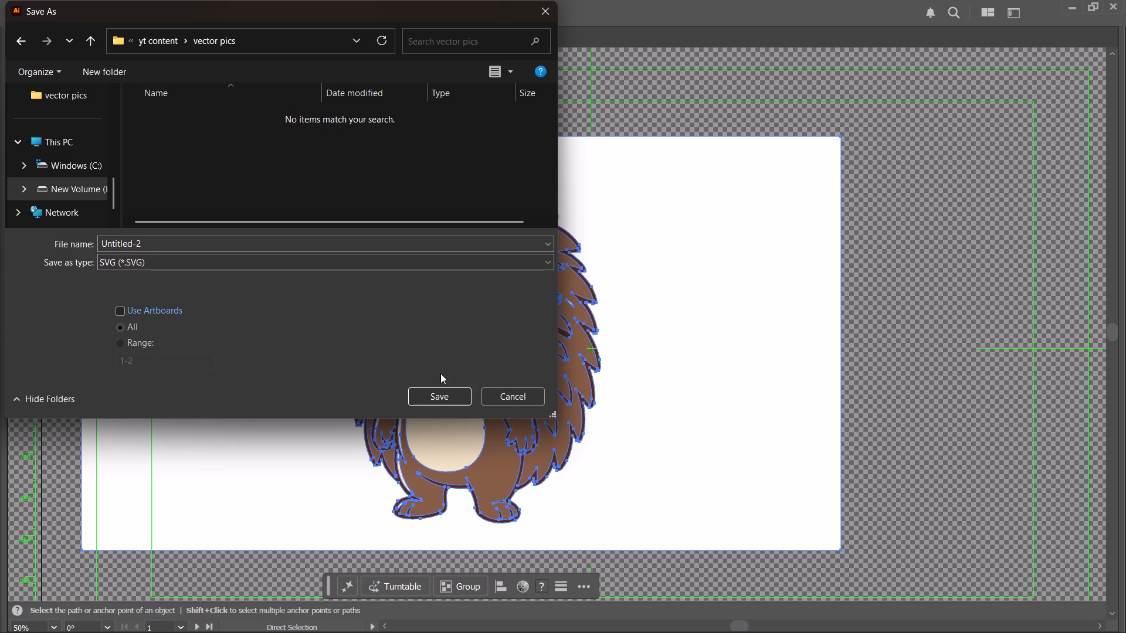
click(439, 397)
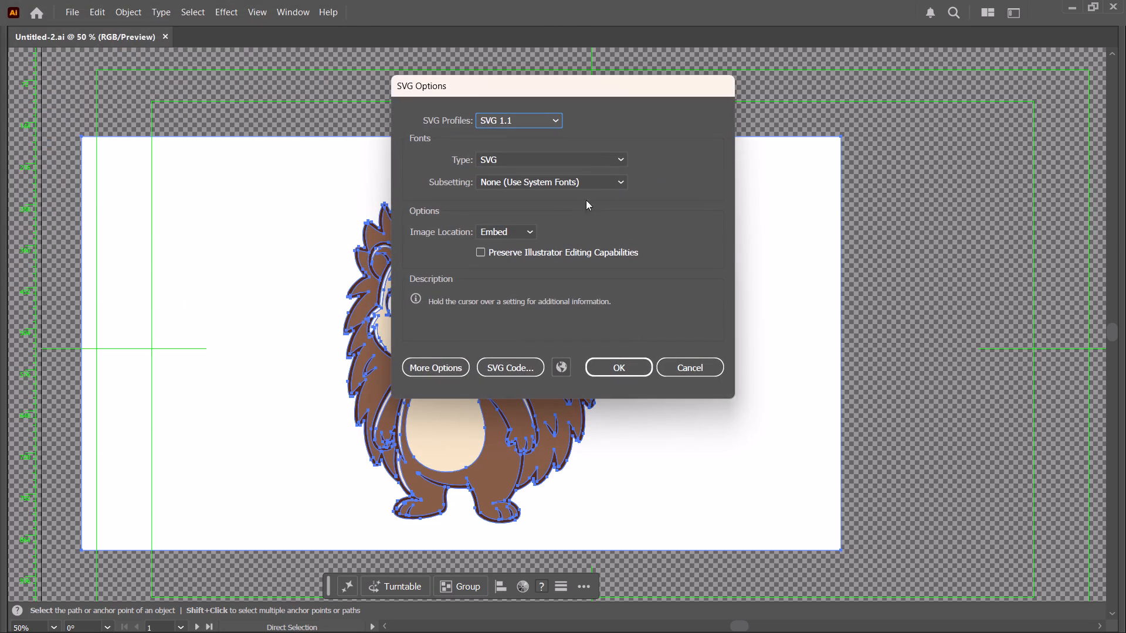
click(635, 364)
Switch to Moho and import Untitled-2.svg from vector pics, centred on the canvas with Fit to 50% scaling and consolidated layers.
key(alt+Tab)
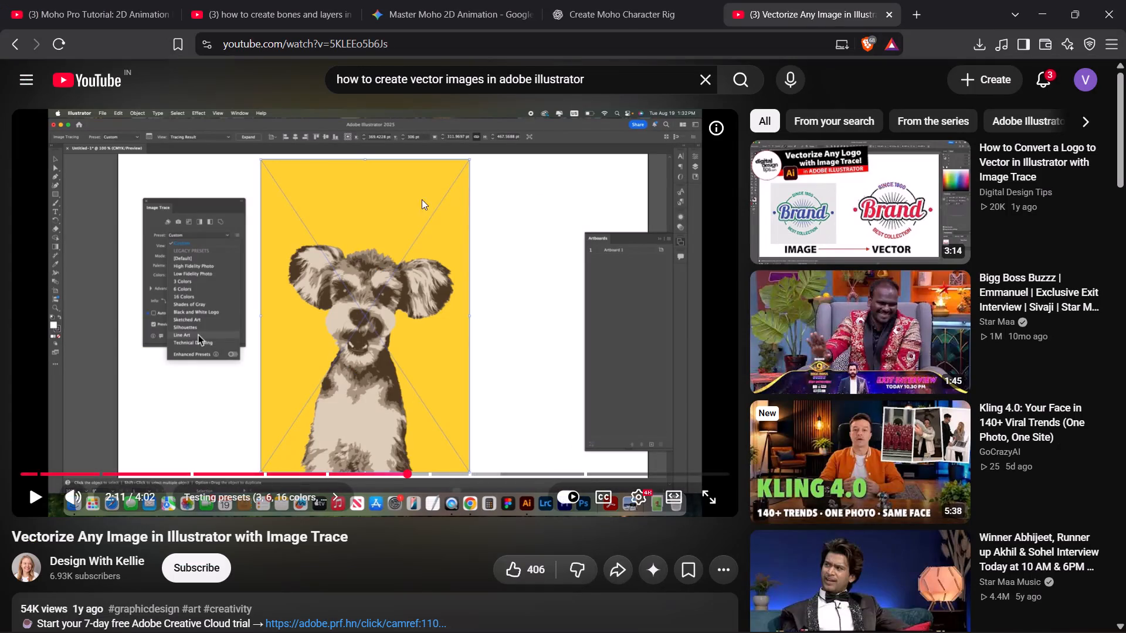
key(alt+Tab)
key(alt+Tab)
click(21, 26)
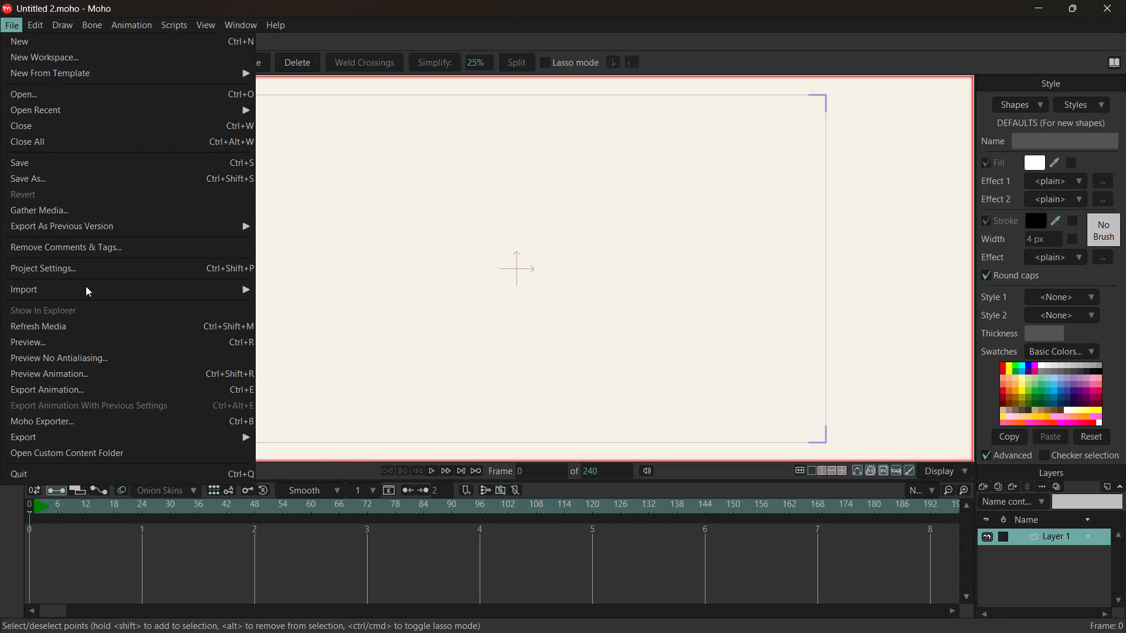
click(296, 284)
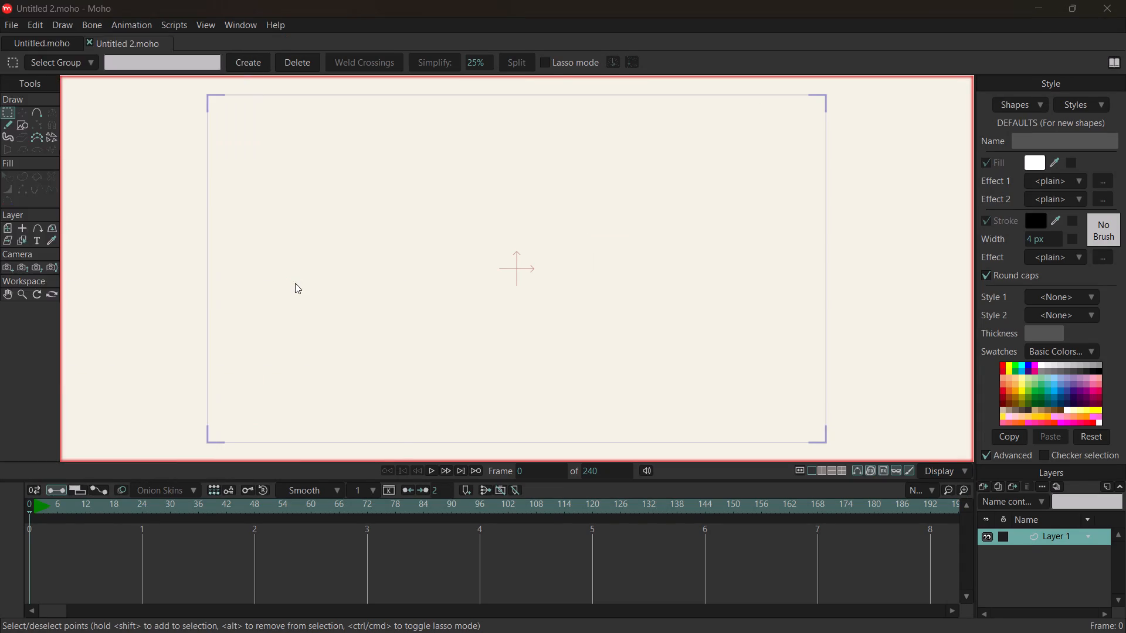
click(203, 154)
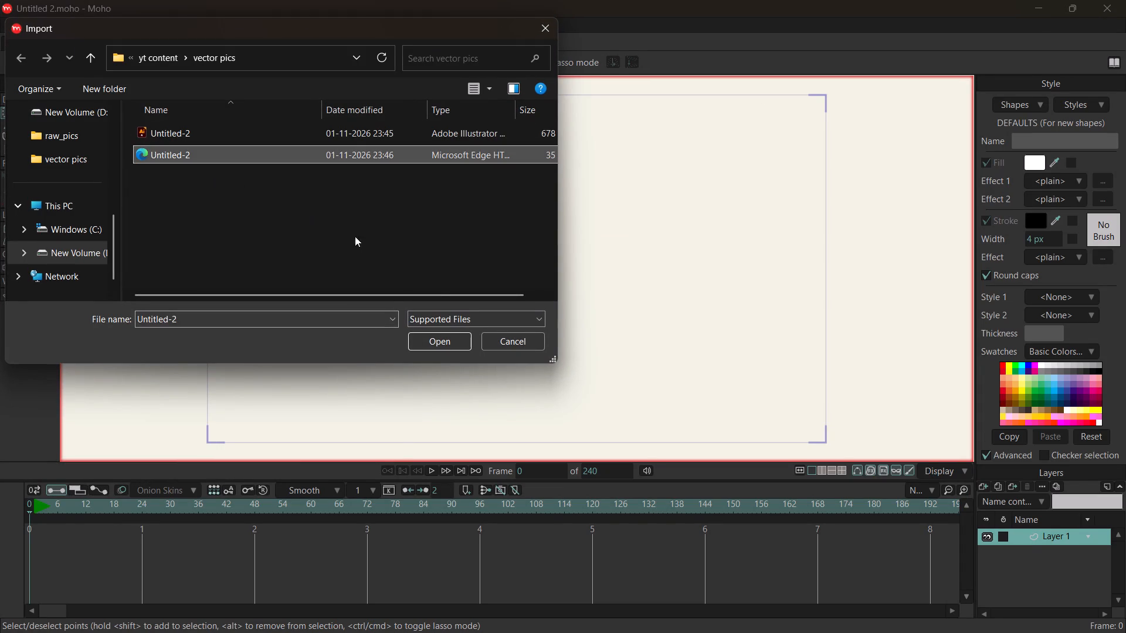
click(449, 343)
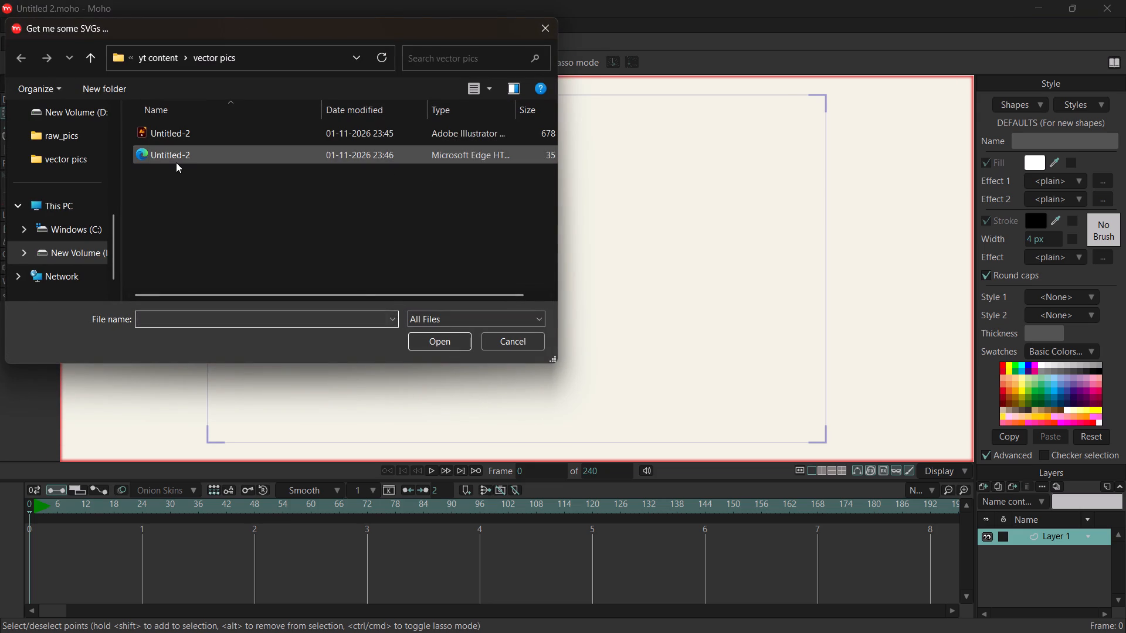
click(176, 158)
click(435, 336)
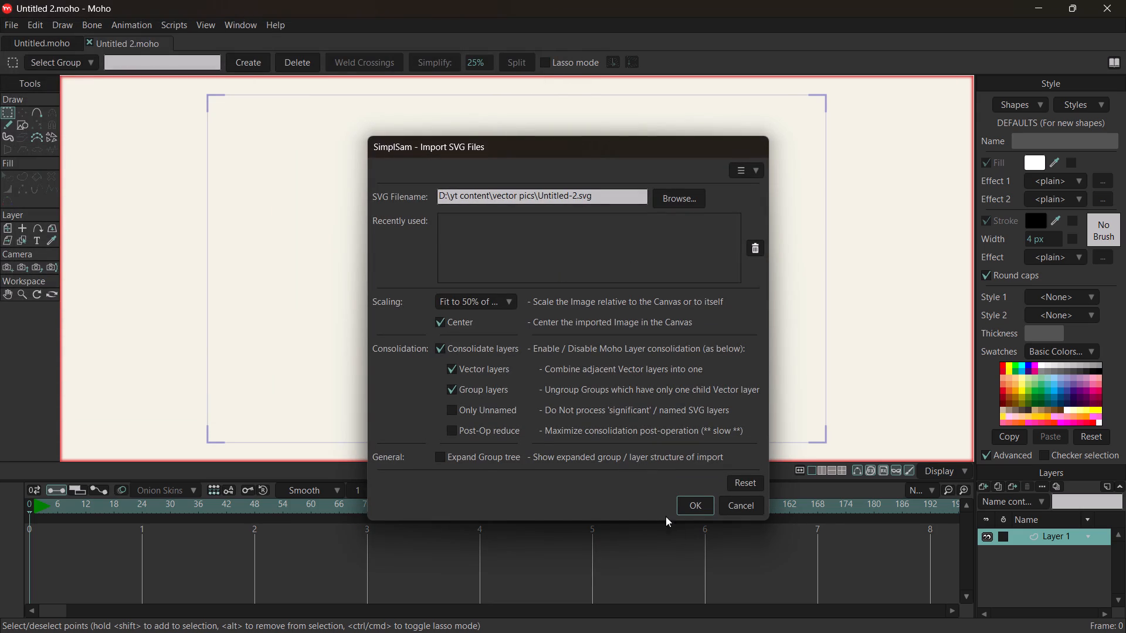
click(678, 505)
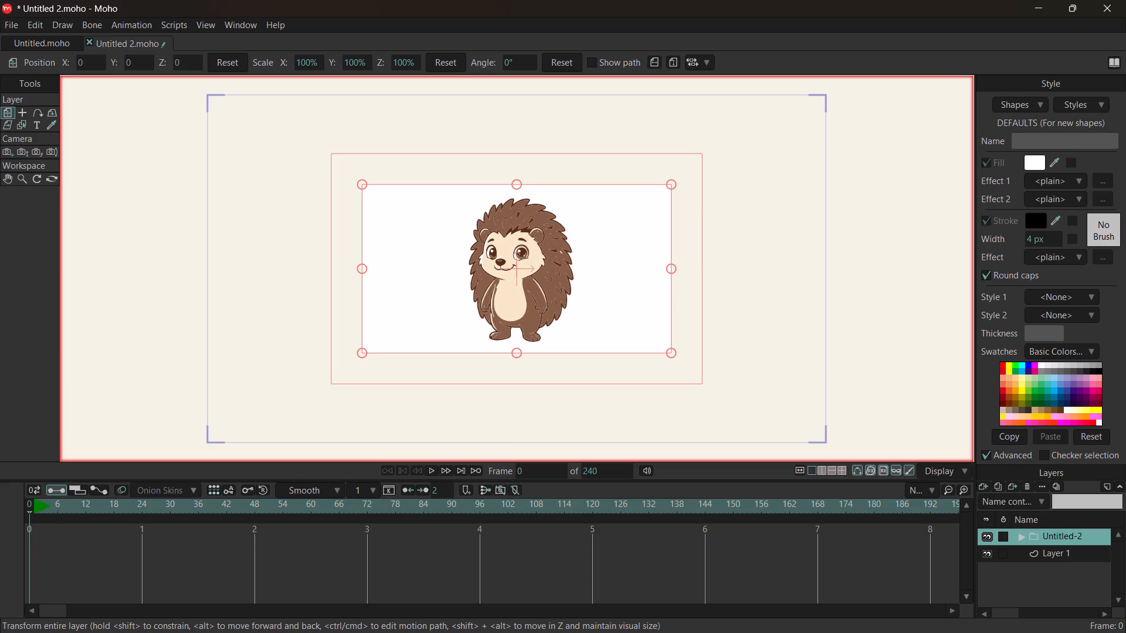
Move the imported hedgehog layer to about X 0.34, Y -0.24 with the layer transform tool.
ctrl+scroll(540, 322, up, 4)
click(531, 241)
double_click(514, 268)
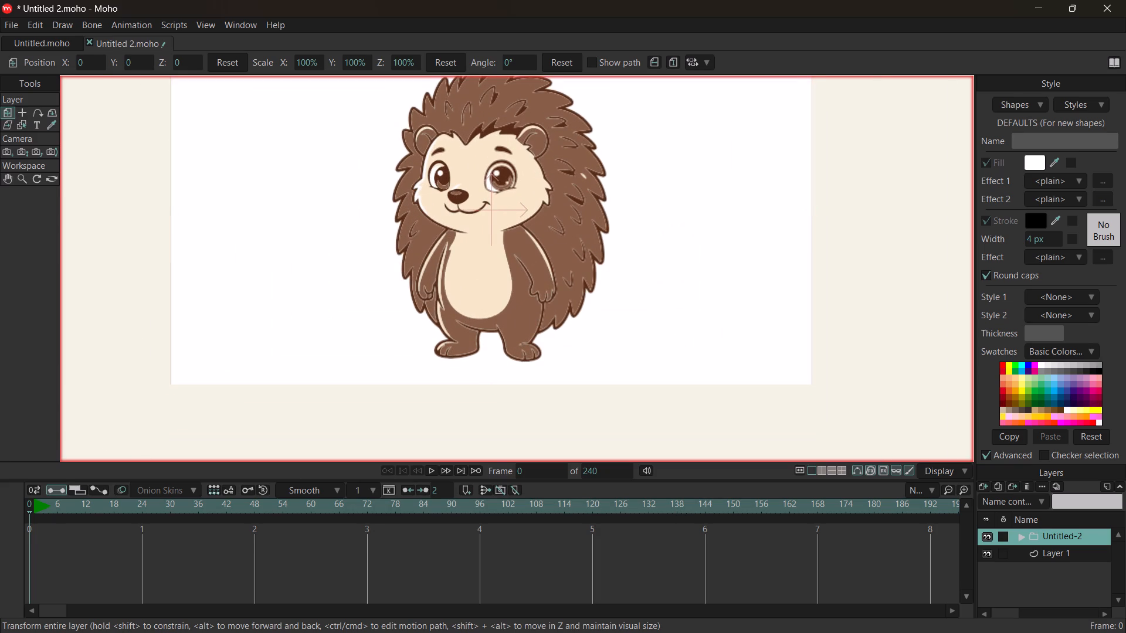
scroll(513, 284, up, 3)
scroll(408, 270, down, 3)
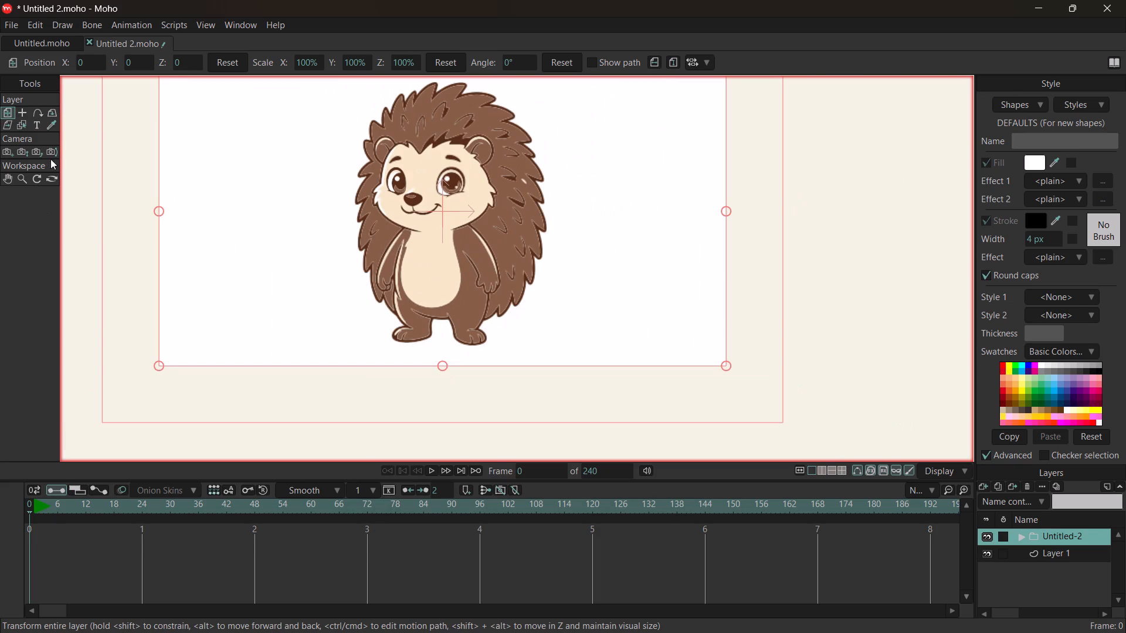
click(17, 97)
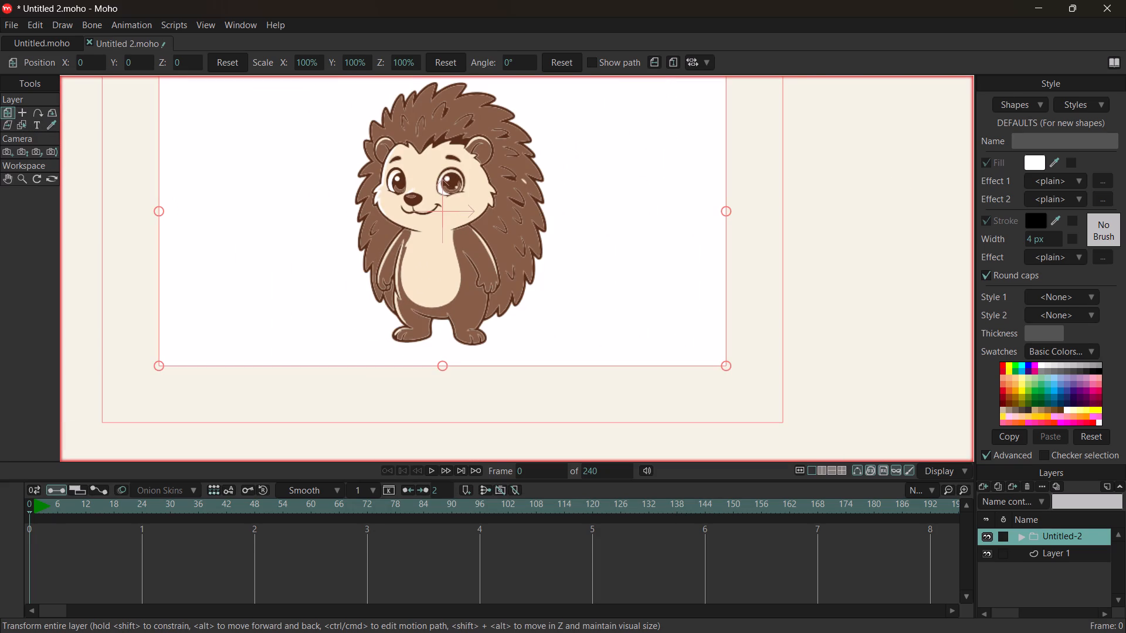
click(436, 176)
drag(436, 176, 453, 231)
triple_click(447, 220)
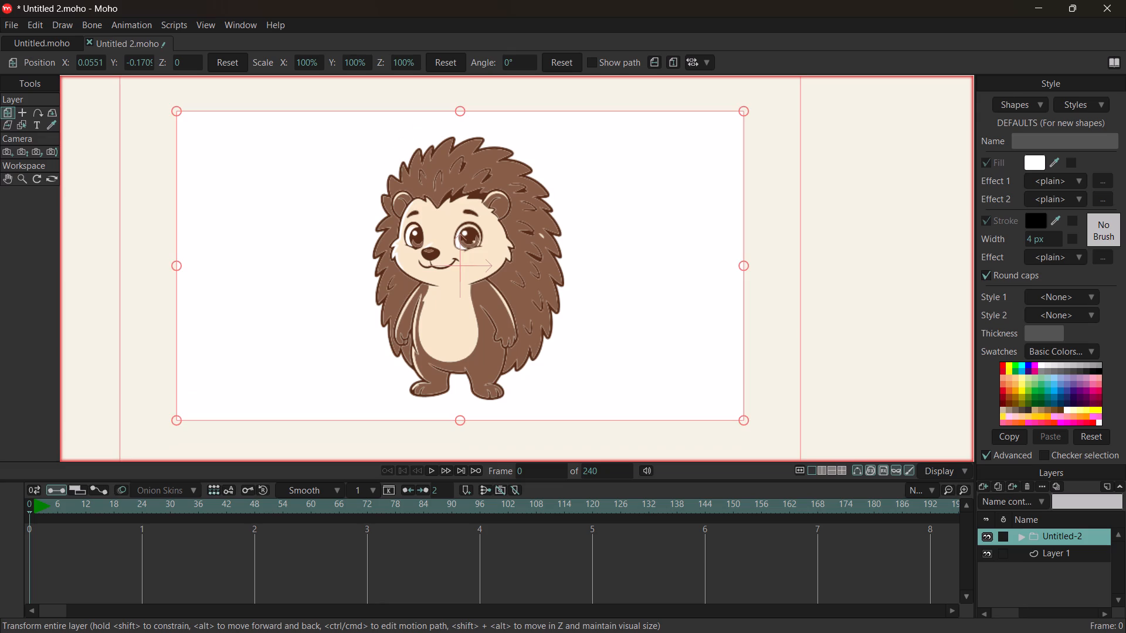
drag(309, 162, 338, 165)
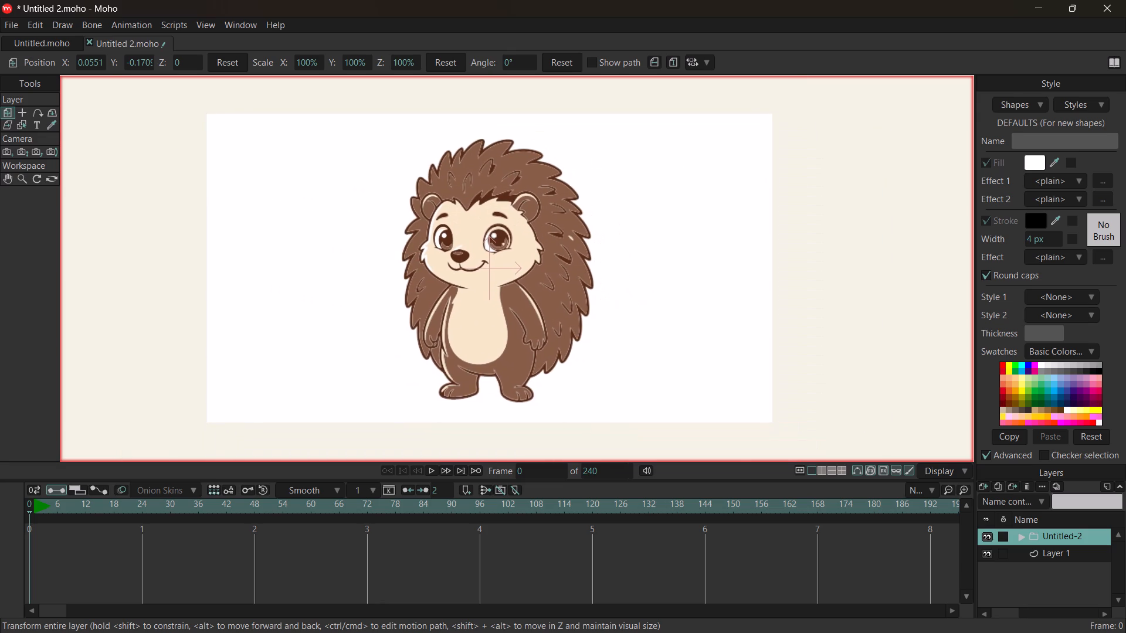
drag(338, 165, 337, 164)
ctrl+scroll(472, 220, up, 3)
scroll(472, 220, down, 3)
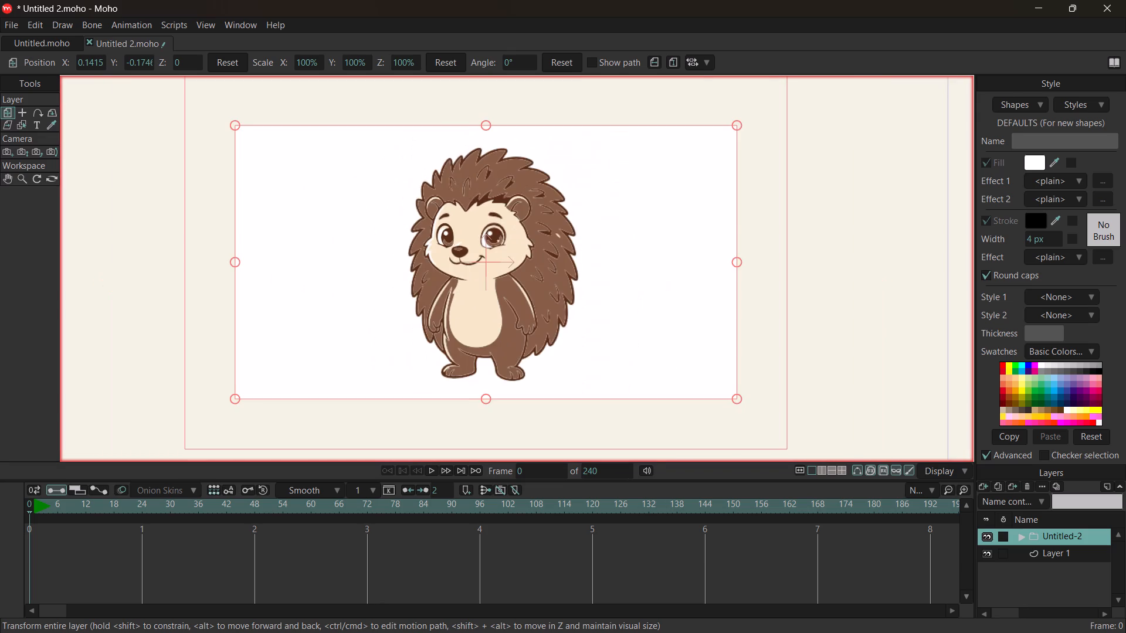
scroll(473, 220, up, 7)
scroll(477, 328, down, 7)
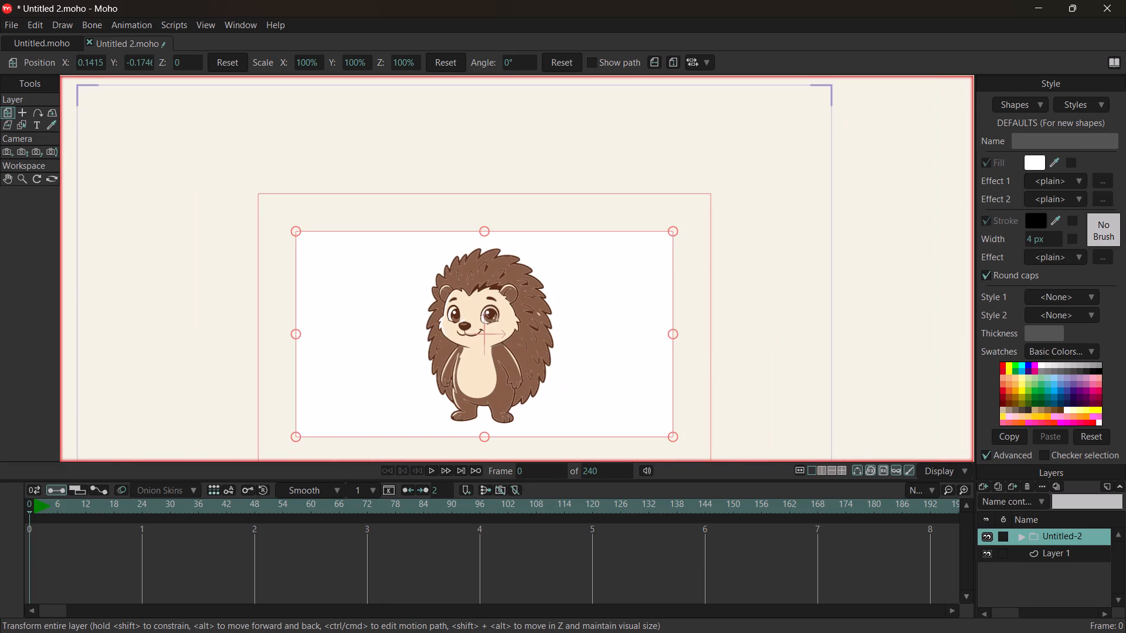
scroll(527, 328, down, 1)
scroll(568, 406, up, 4)
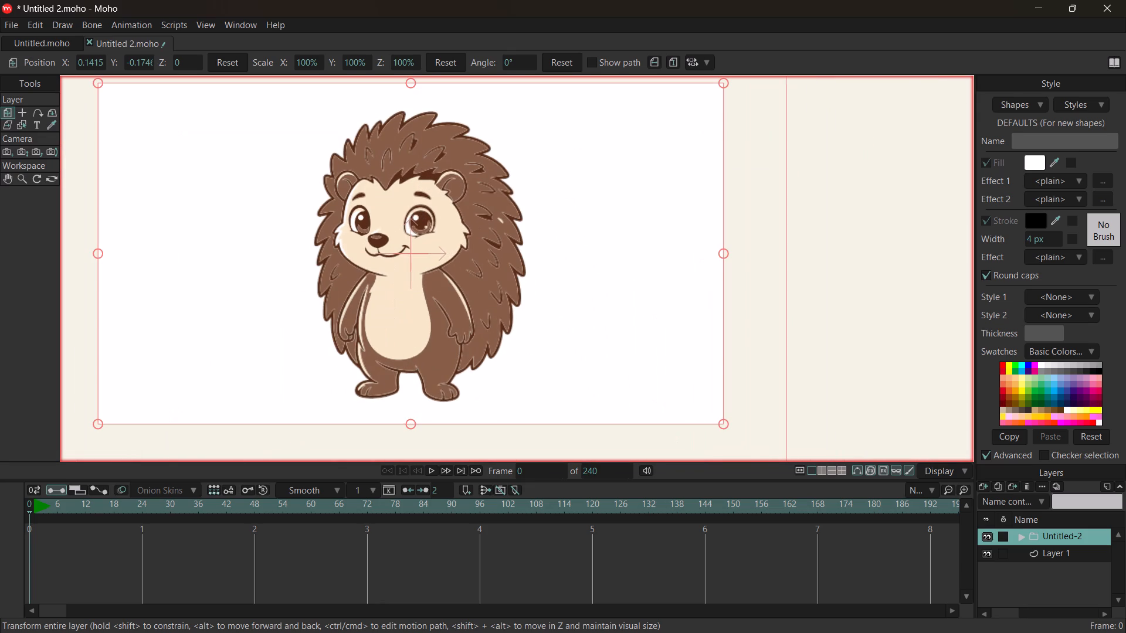
drag(418, 254, 489, 277)
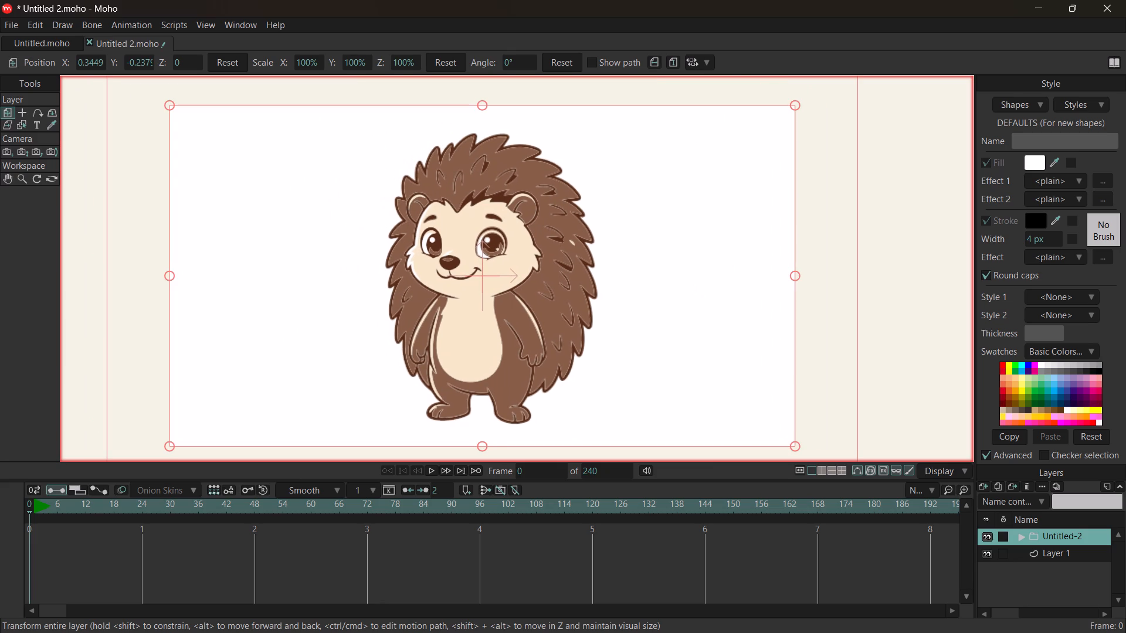
Apply Reset All Bone Rigging with the Untitled-2 layer selected.
click(16, 99)
click(85, 24)
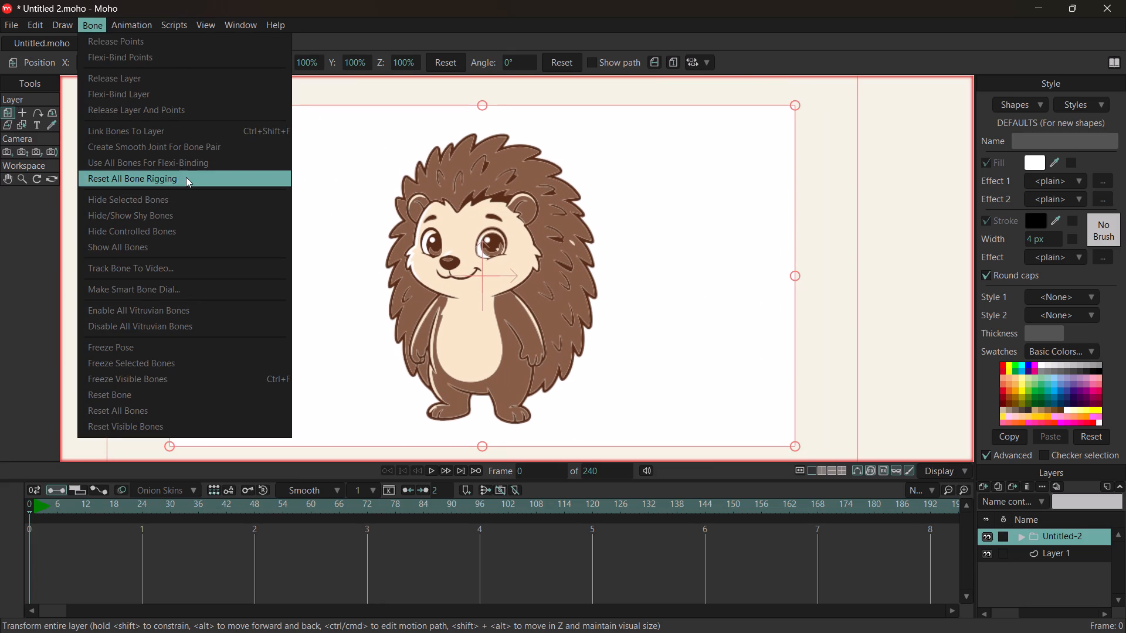
click(186, 177)
click(92, 25)
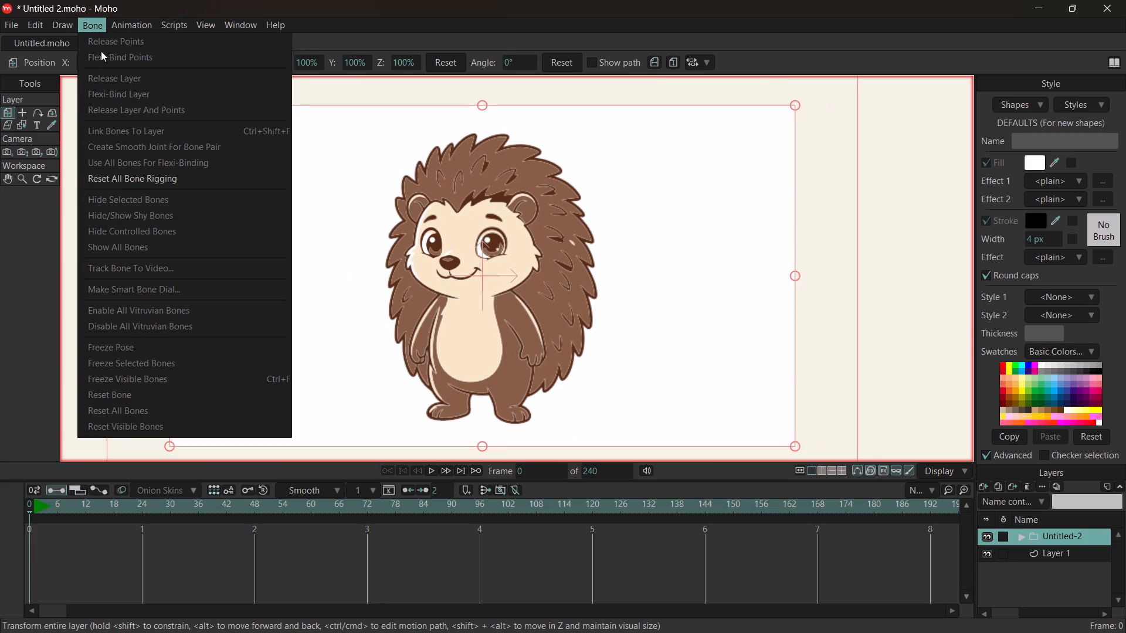
click(520, 138)
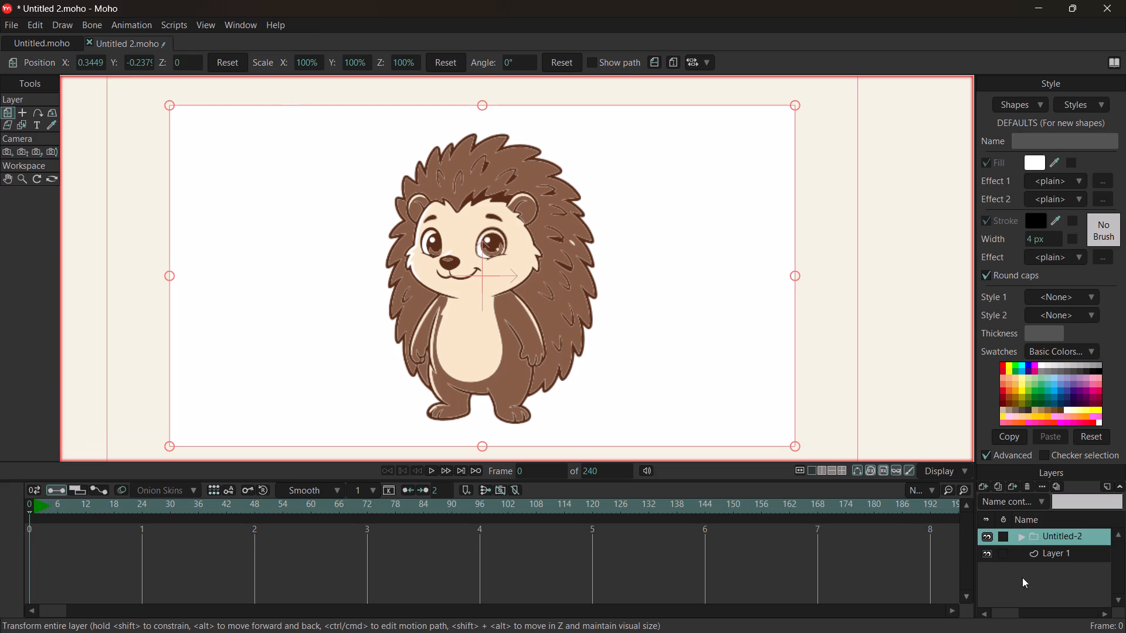
Tick the Untitled-2 layer's checkbox and expand the group and its Layer 2 subgroup.
click(1002, 536)
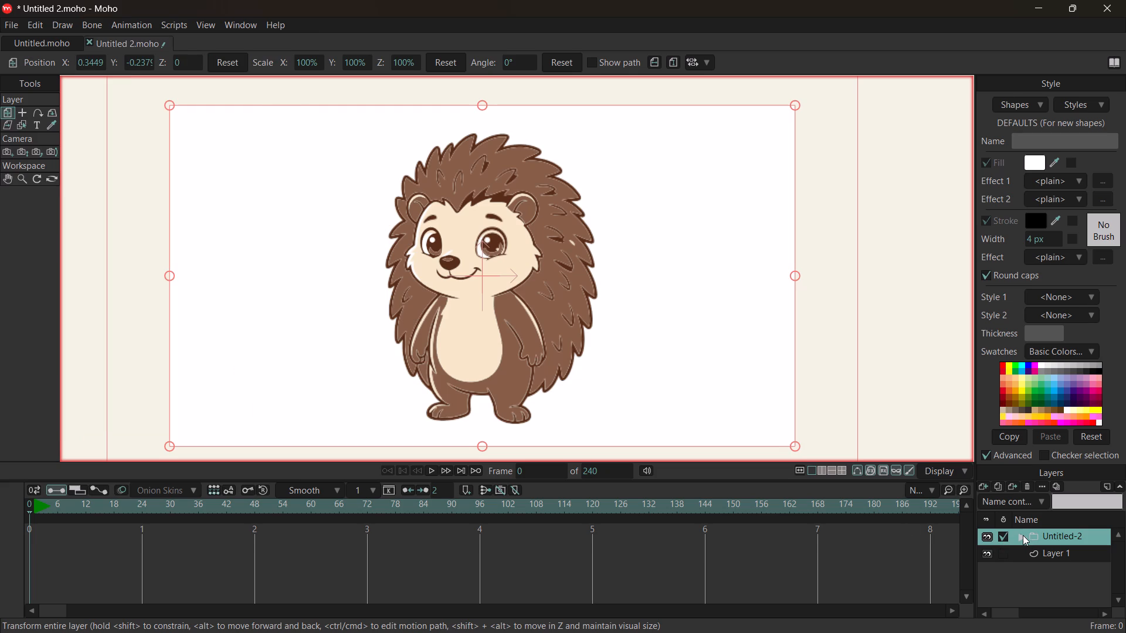
click(1019, 534)
scroll(1018, 536, down, 1)
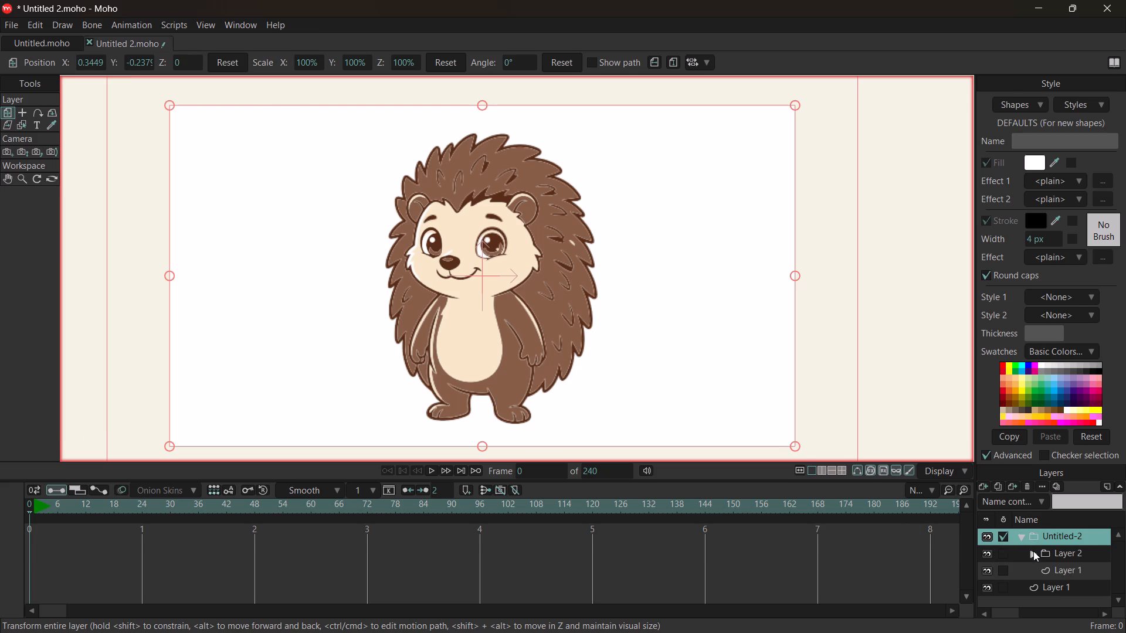
click(1033, 551)
click(1033, 550)
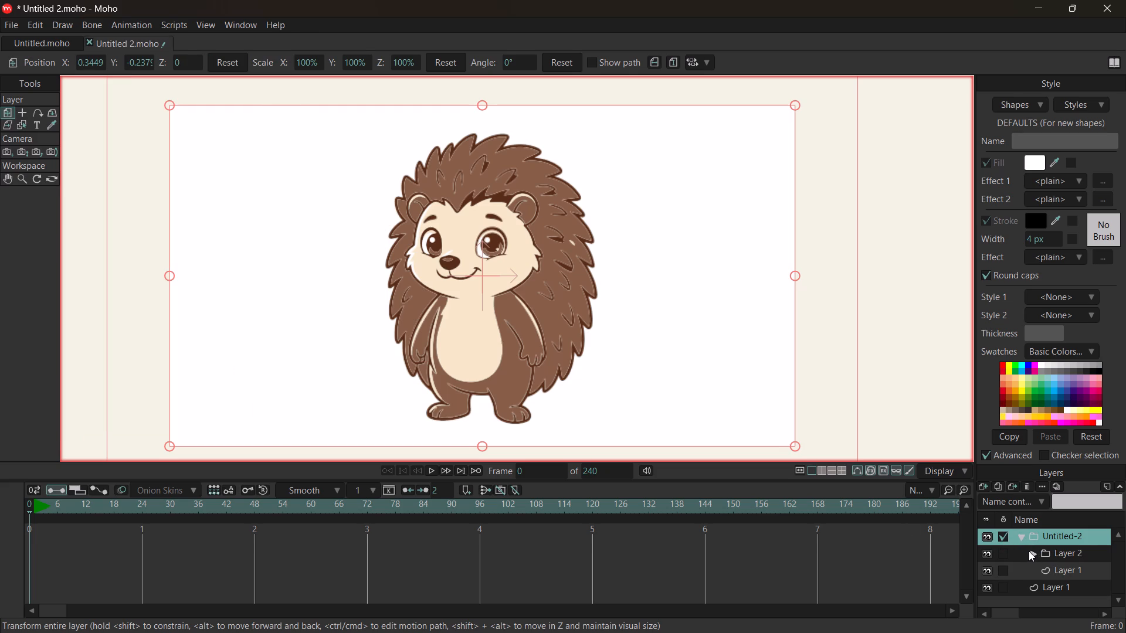
click(1030, 551)
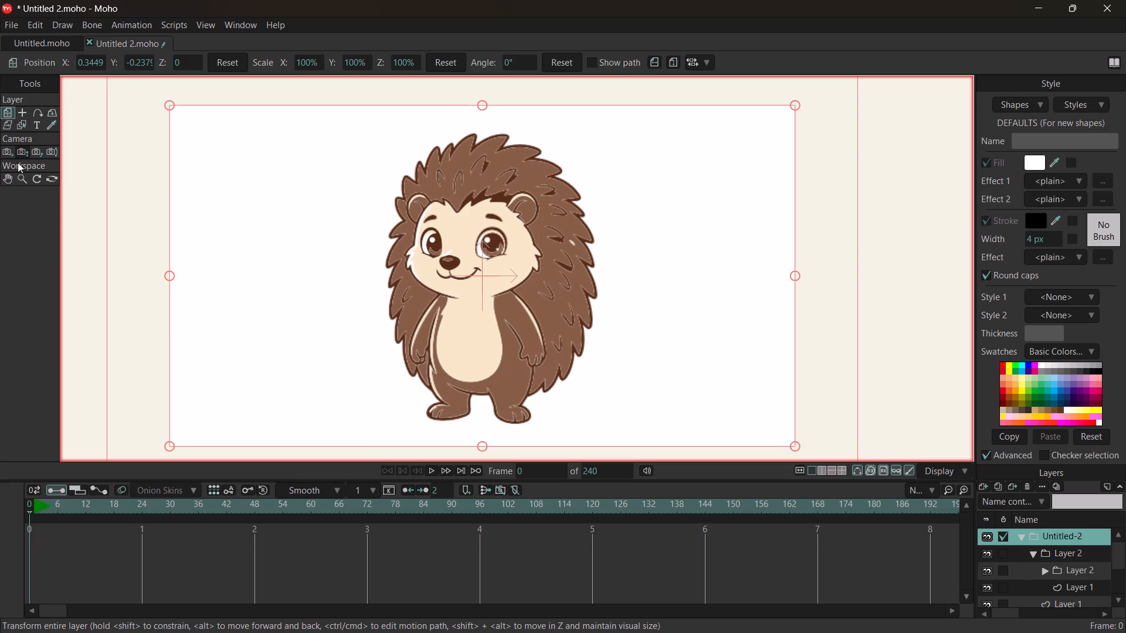
Compare the tools and layer type in the crocodile project with those of the hedgehog project.
click(2, 176)
drag(438, 230, 439, 230)
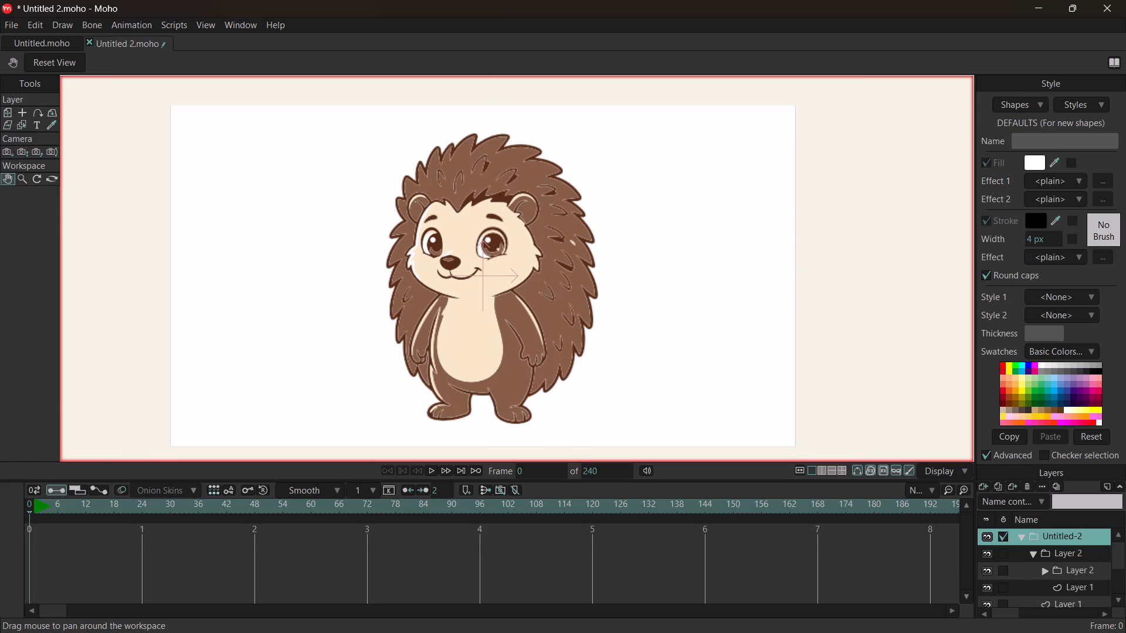
drag(439, 230, 452, 193)
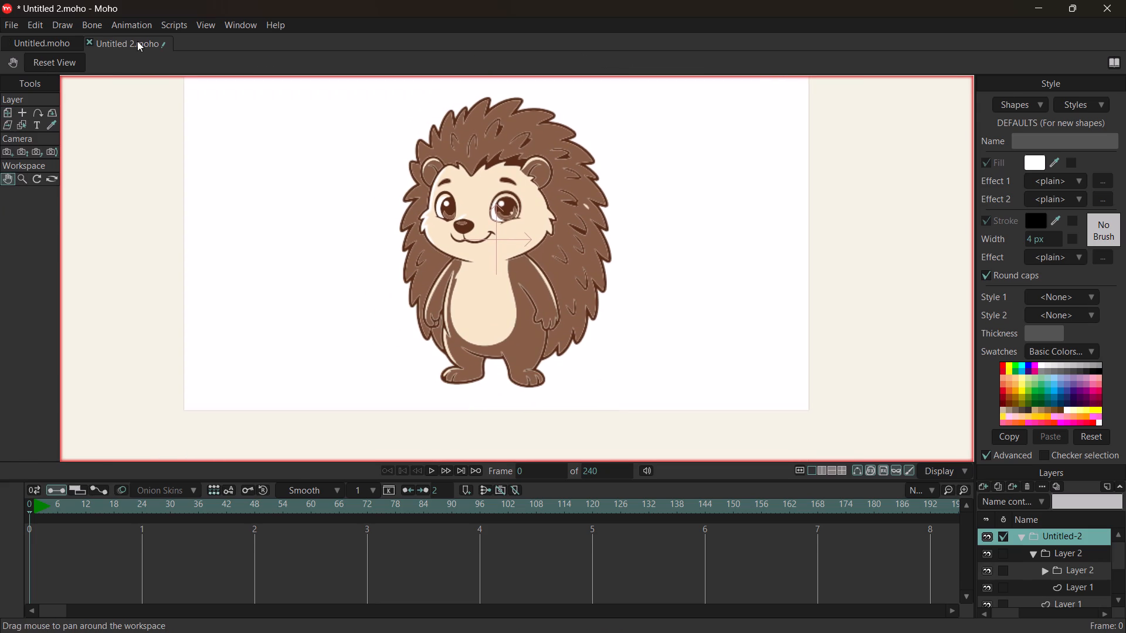
click(137, 41)
click(55, 40)
click(110, 38)
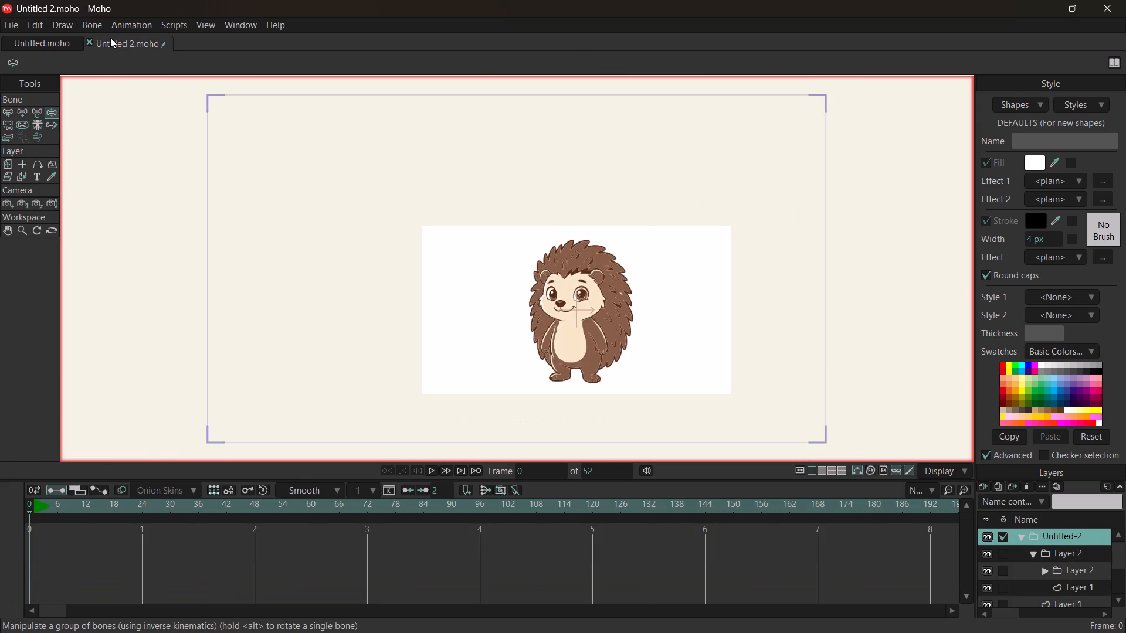
click(61, 41)
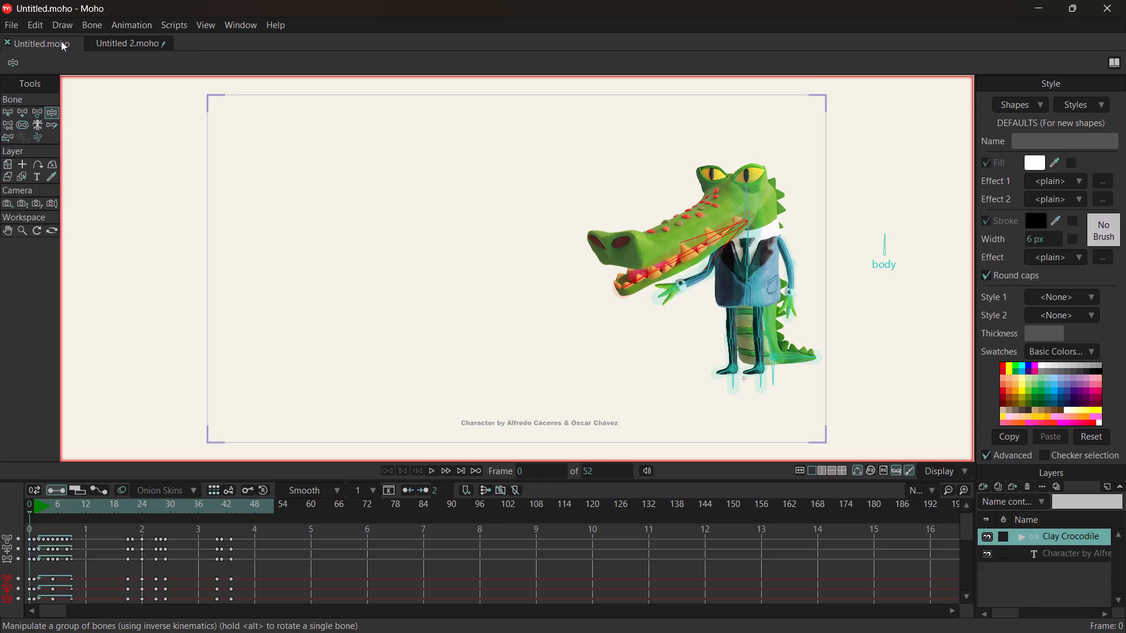
click(126, 42)
click(24, 92)
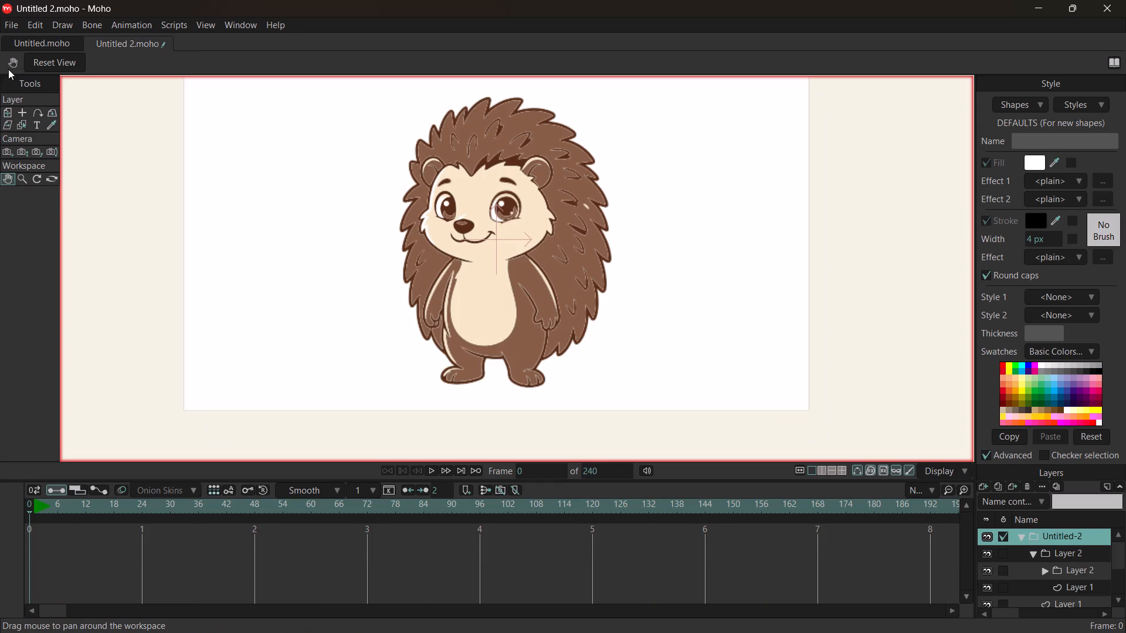
triple_click(35, 83)
Convert the Untitled-2 hedgehog group to a bone layer.
click(1018, 535)
right_click(1020, 536)
right_click(1046, 533)
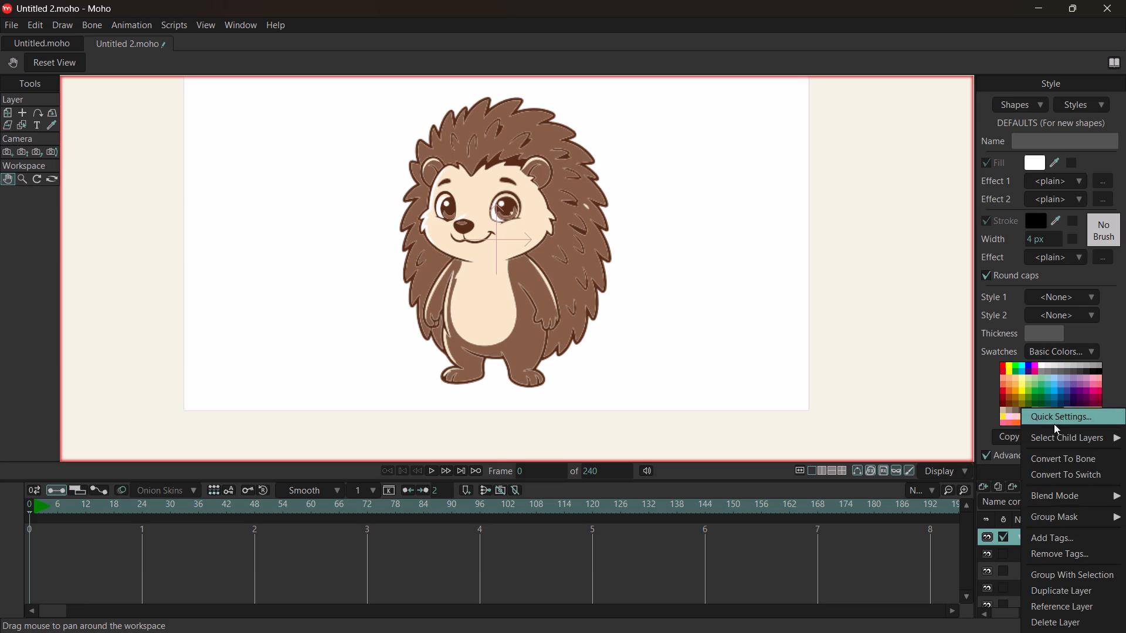
click(1055, 462)
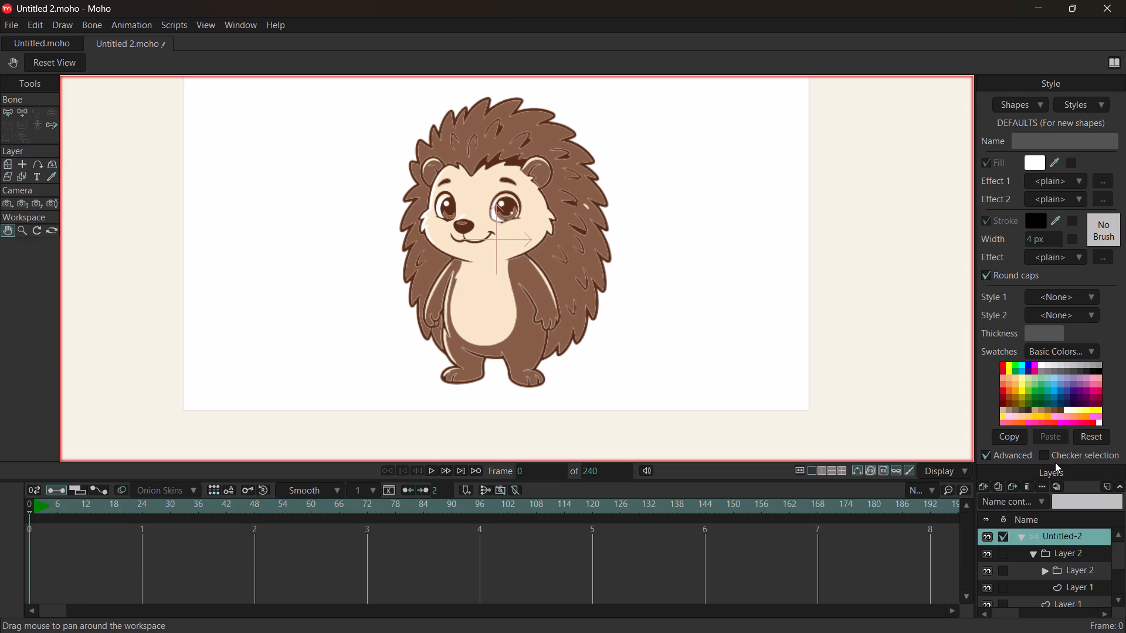
Add a chain of two bones along each of the hedgehog's arms, running from shoulder to hand.
click(22, 112)
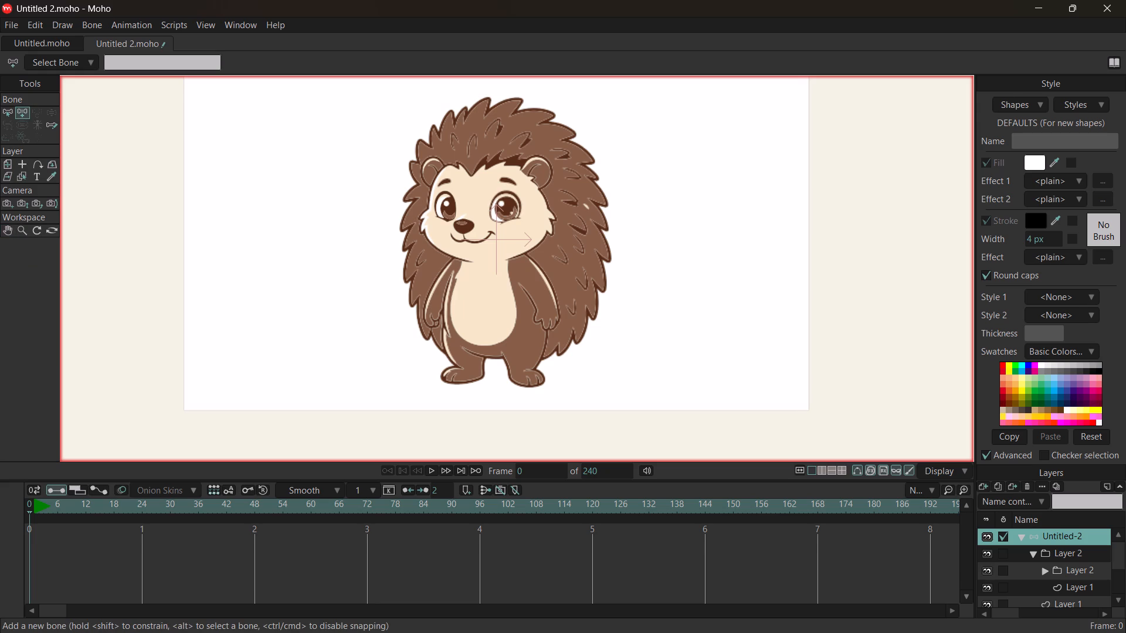
ctrl+scroll(484, 256, up, 3)
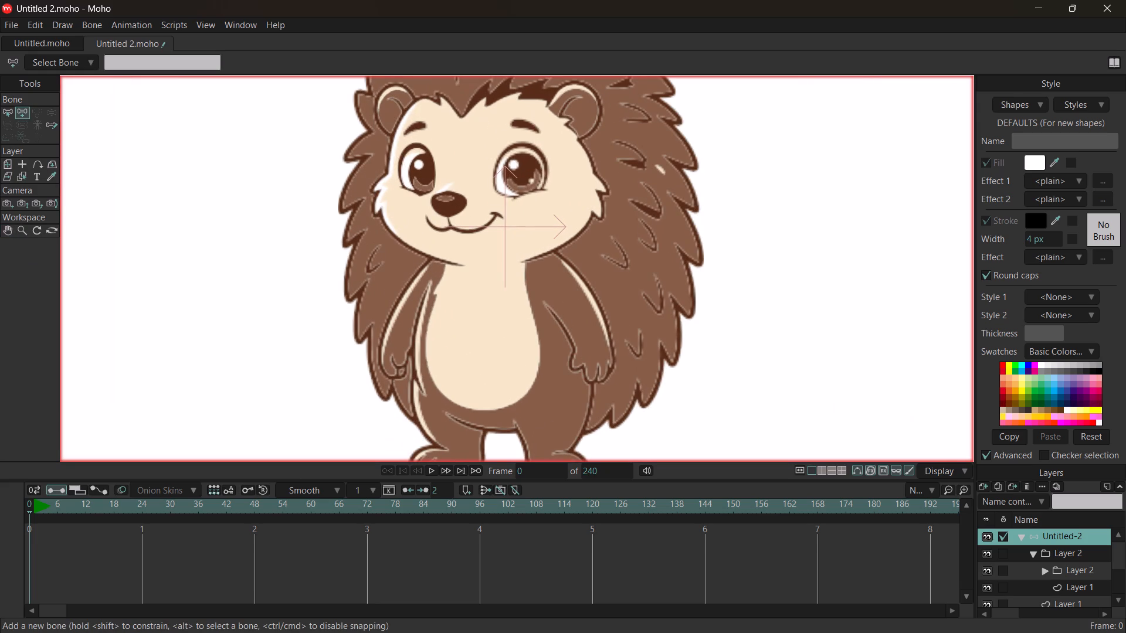
drag(437, 267, 420, 291)
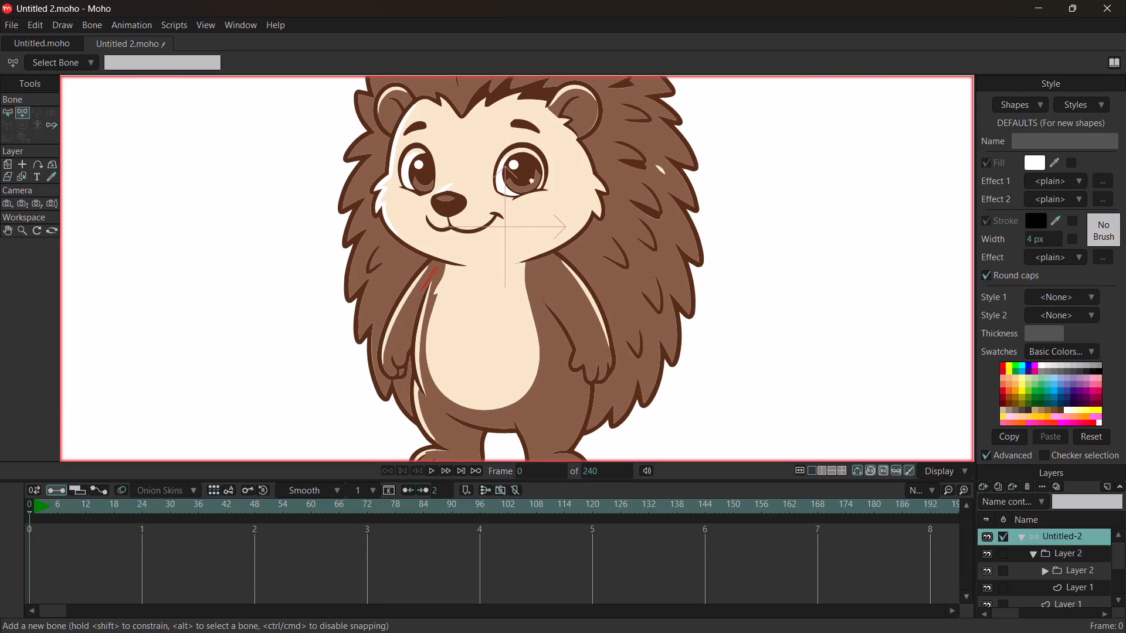
drag(420, 291, 413, 301)
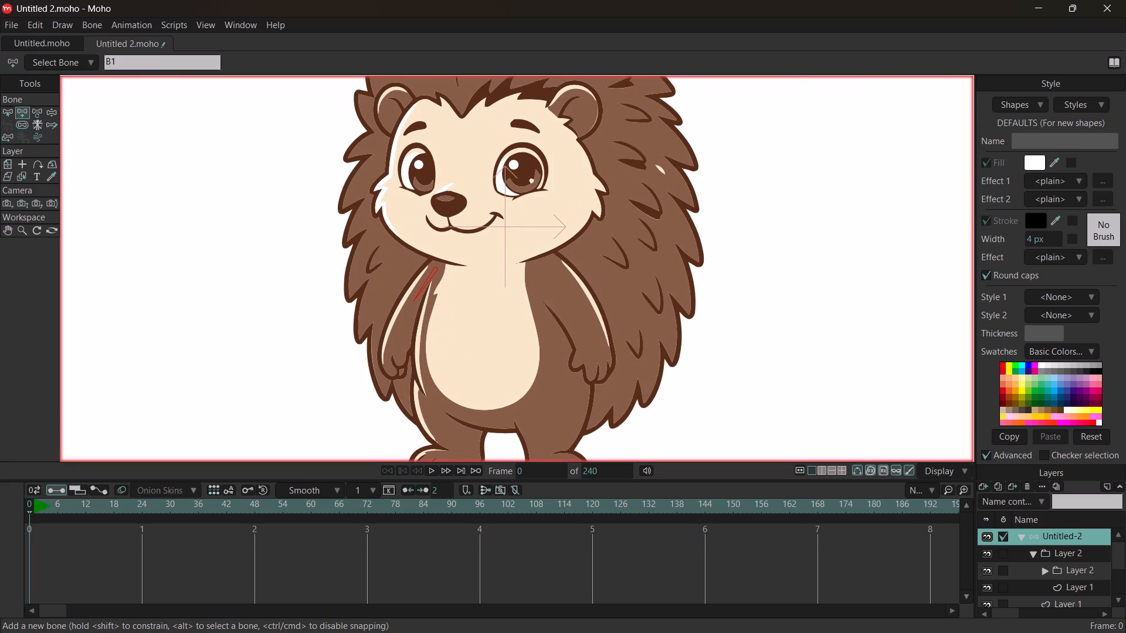
drag(412, 301, 395, 347)
drag(395, 347, 389, 356)
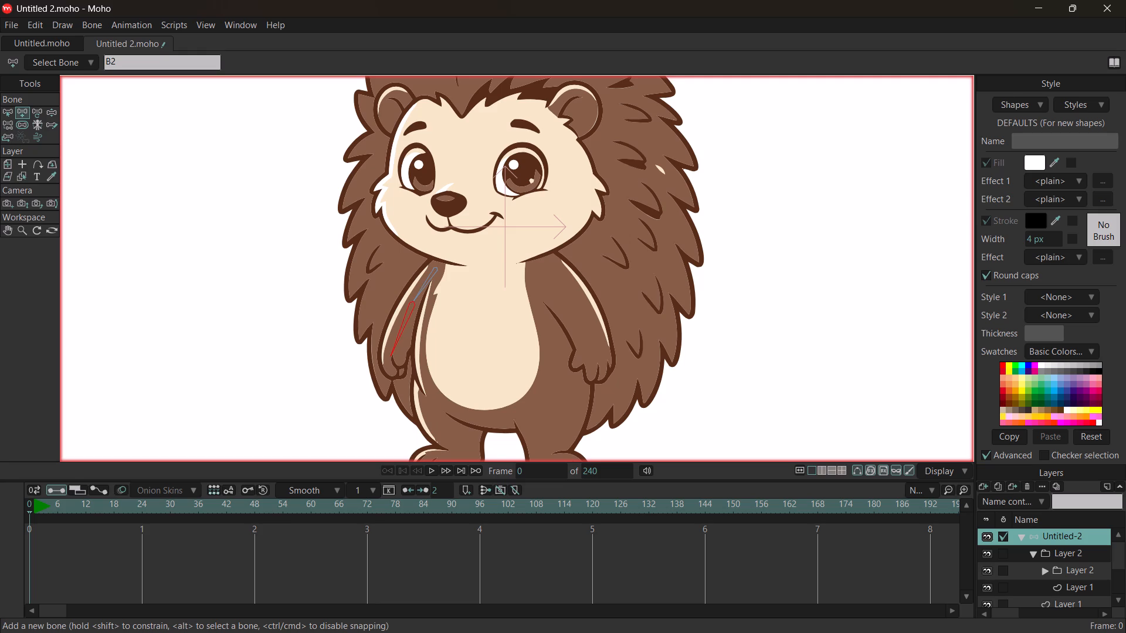
drag(557, 281, 582, 317)
drag(581, 319, 596, 359)
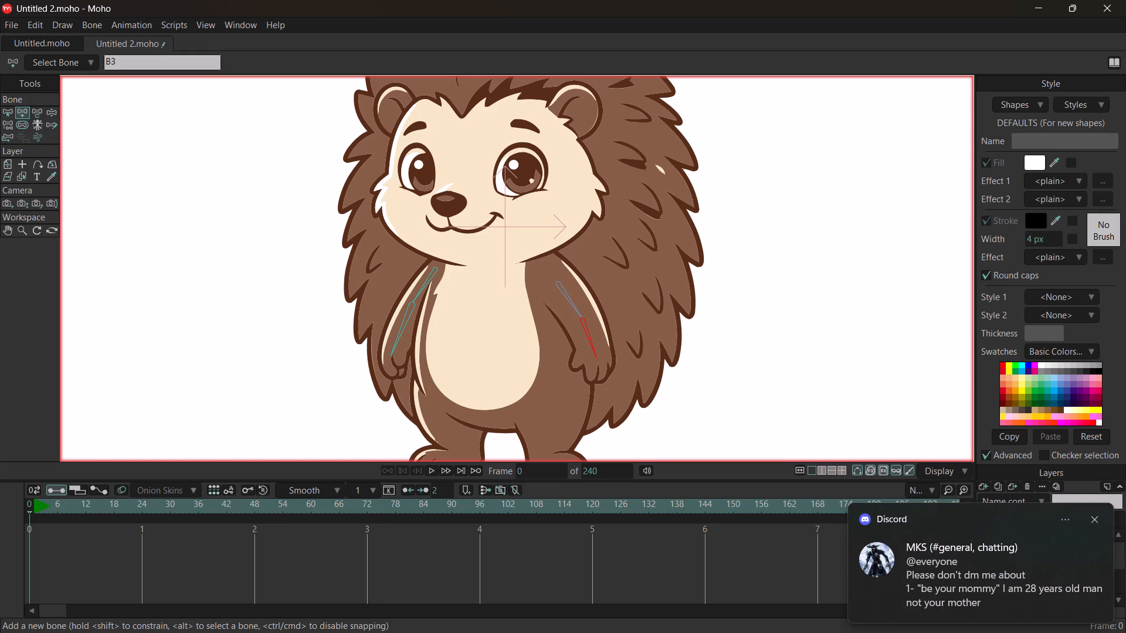
drag(596, 359, 597, 362)
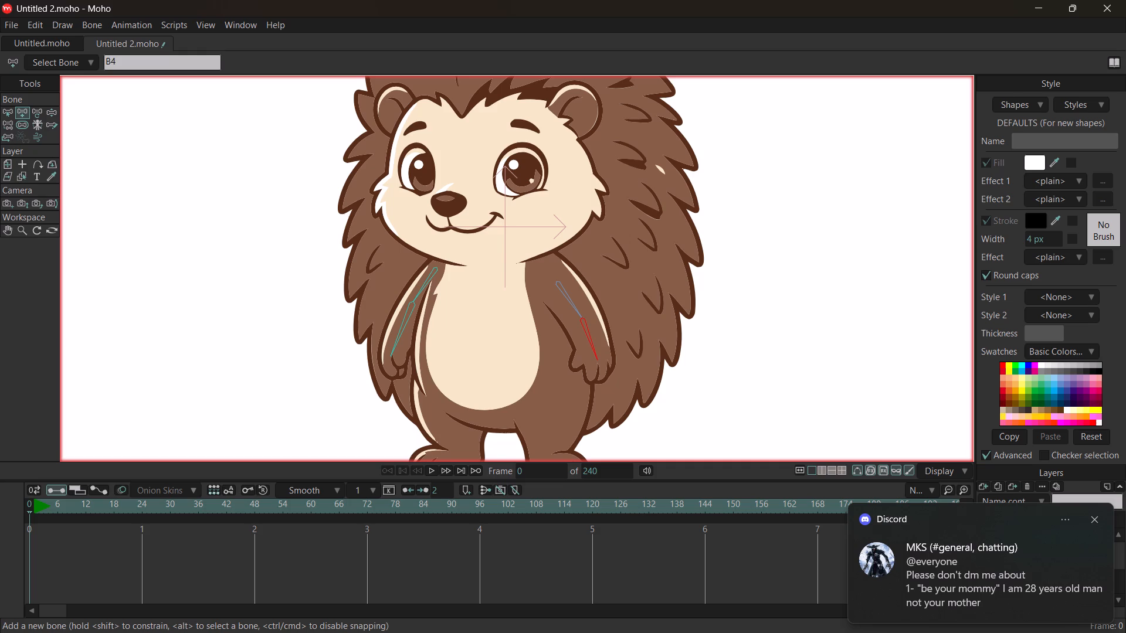
Add one separate bone to each of the hedgehog's eyes, eyebrows and ears.
click(521, 157)
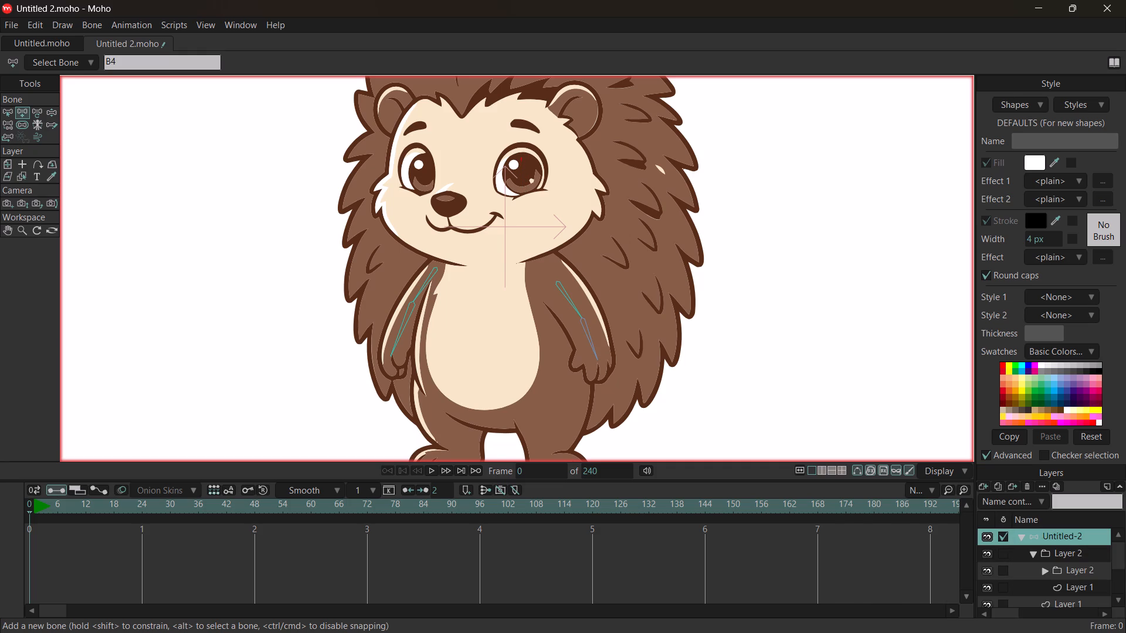
drag(523, 192, 522, 155)
drag(425, 188, 420, 156)
drag(425, 124, 406, 130)
drag(406, 130, 404, 133)
drag(515, 122, 525, 124)
drag(525, 124, 539, 132)
drag(574, 125, 587, 90)
drag(402, 126, 385, 92)
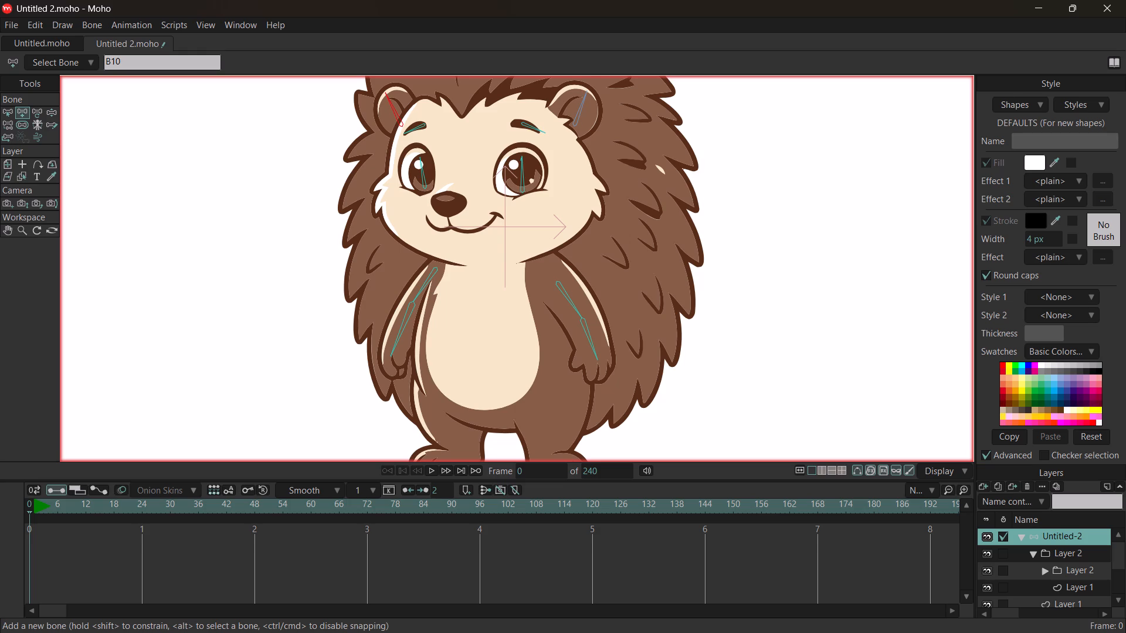
Add a leg bone and a connected foot bone to each of the hedgehog's legs.
ctrl+scroll(457, 219, down, 1)
drag(452, 375, 452, 377)
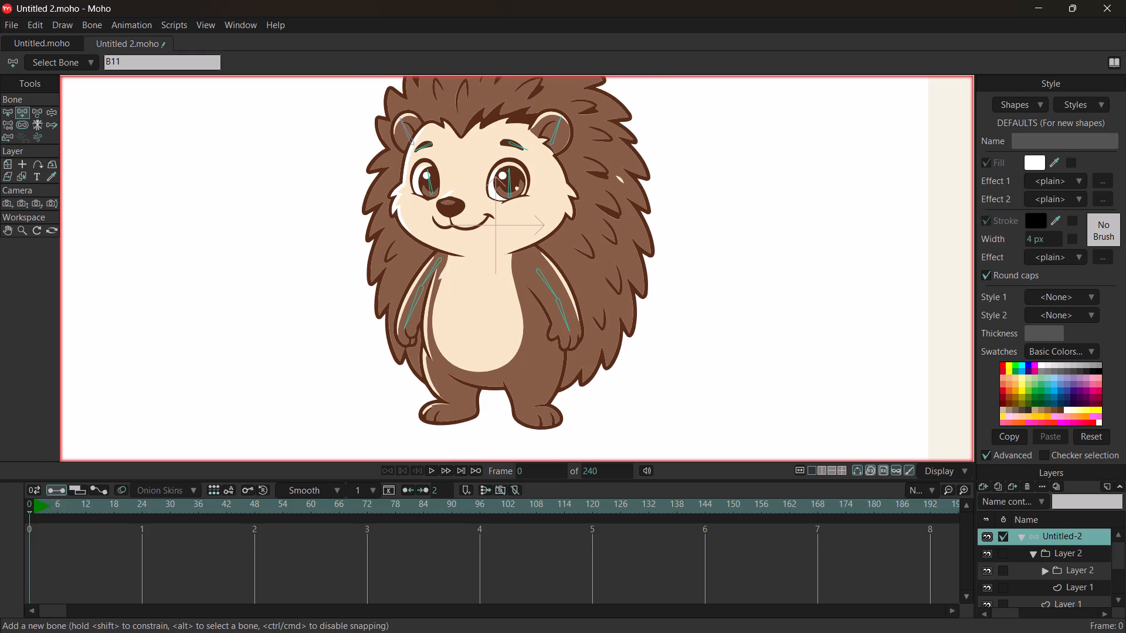
drag(452, 377, 455, 403)
drag(458, 408, 443, 408)
drag(443, 408, 429, 416)
drag(530, 378, 533, 403)
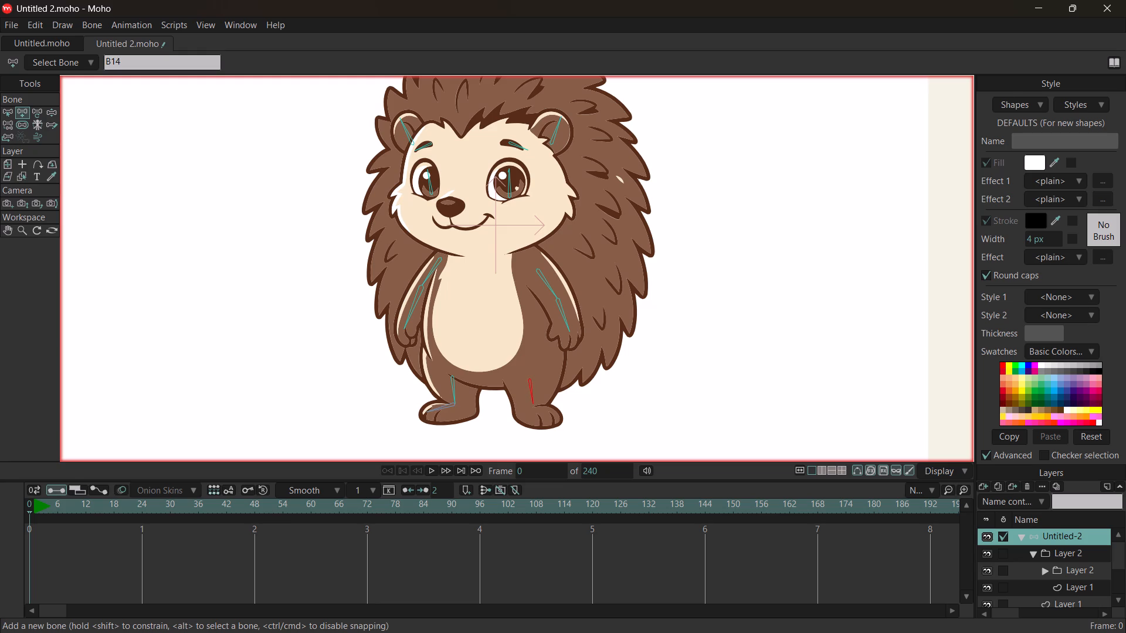
drag(528, 410, 549, 418)
Add a short bone on the nose and a chain of two bones along the mouth.
drag(450, 208, 451, 200)
drag(433, 227, 459, 232)
drag(456, 232, 491, 224)
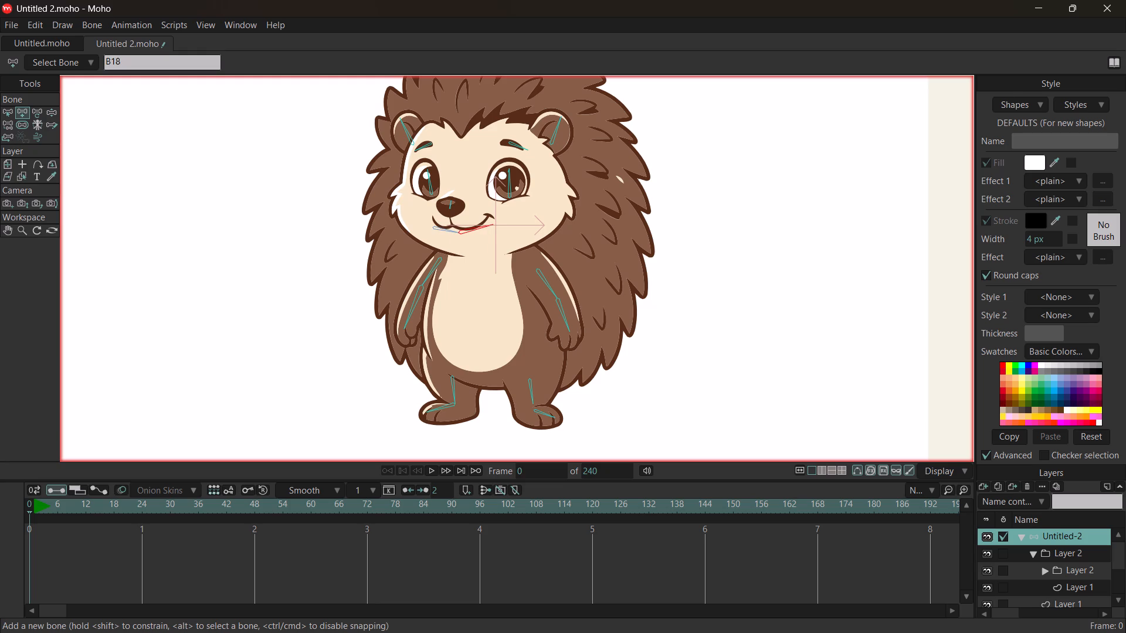
Add three short bones in the quills above the right-hand ear and one vertical bone through the top of the head.
scroll(490, 212, down, 2)
scroll(490, 212, up, 2)
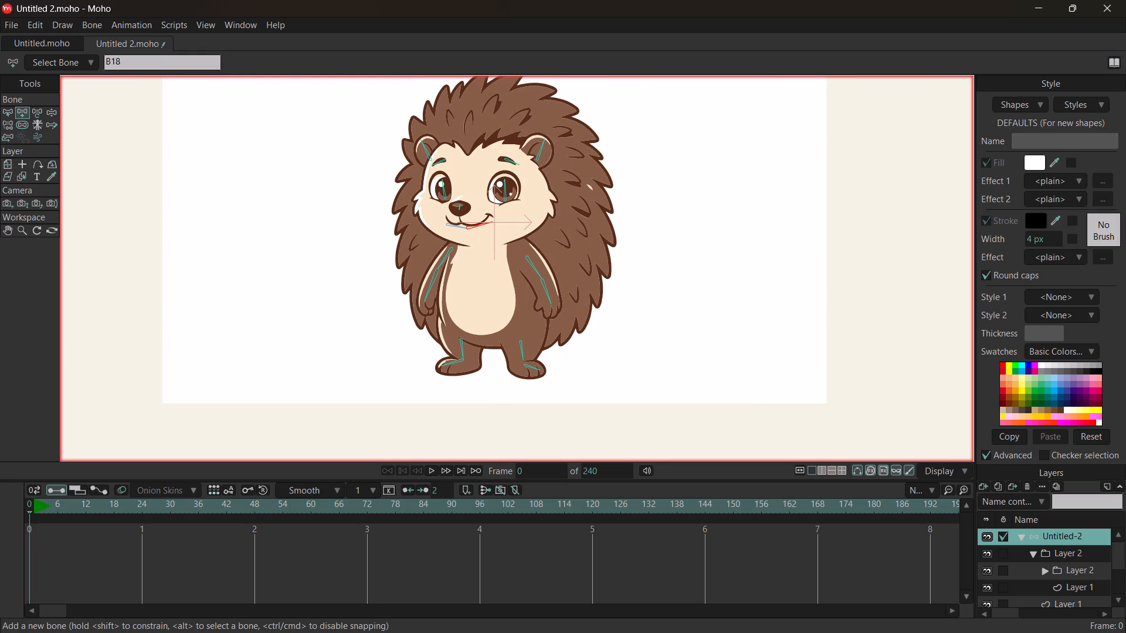
scroll(543, 199, down, 1)
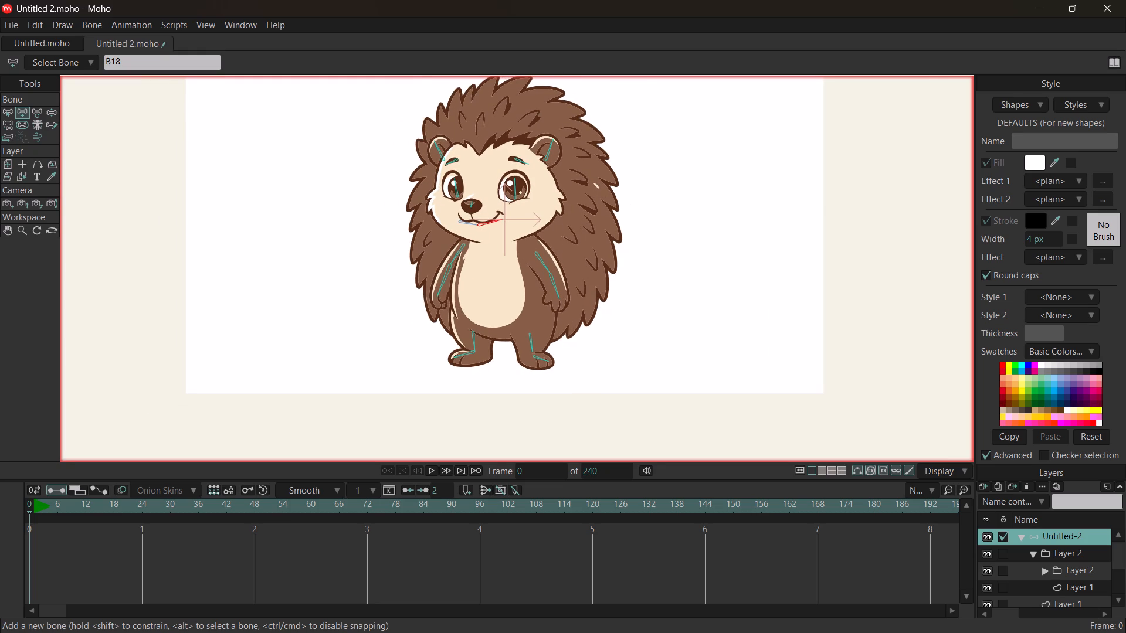
drag(531, 98, 559, 91)
drag(552, 115, 574, 111)
drag(574, 111, 576, 110)
drag(569, 135, 598, 133)
drag(598, 133, 601, 133)
drag(499, 92, 507, 134)
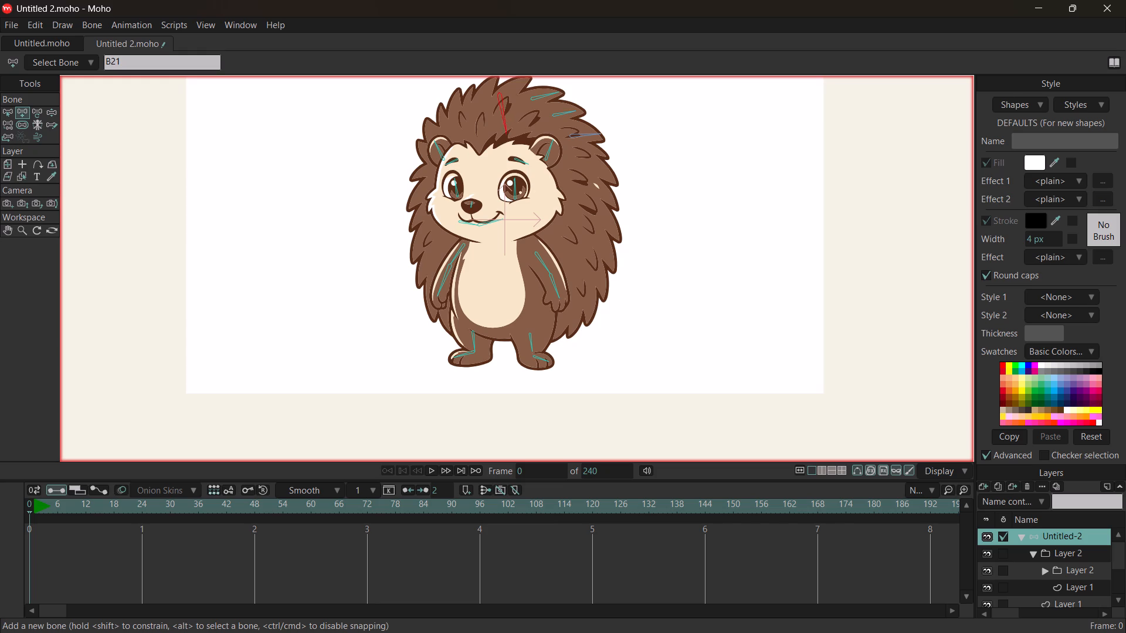
drag(507, 134, 501, 136)
drag(501, 136, 499, 135)
Add a long vertical bone down the quills on each side of the body, plus a tiny one near the right-hand outer edge.
drag(423, 196, 423, 196)
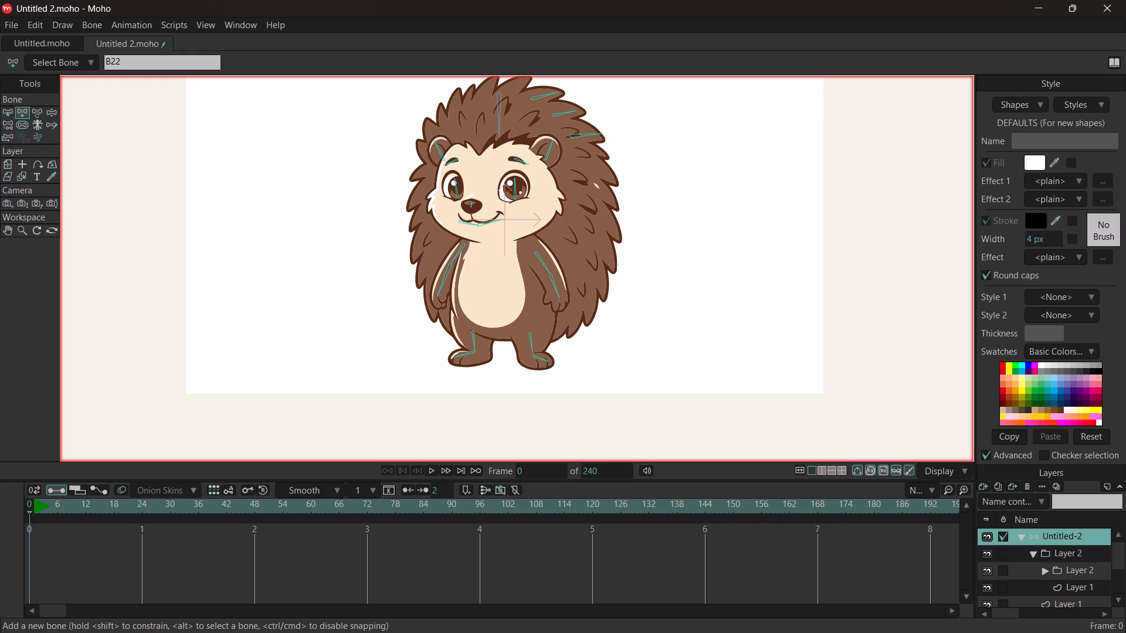
drag(423, 196, 432, 266)
drag(432, 266, 428, 264)
drag(579, 163, 586, 285)
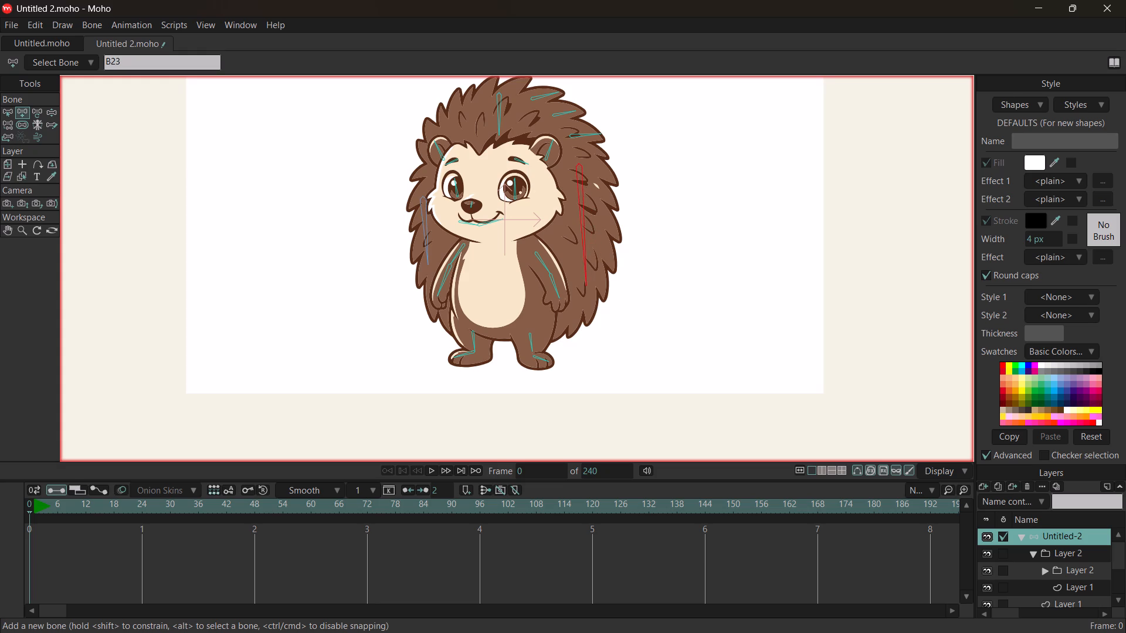
drag(586, 285, 582, 297)
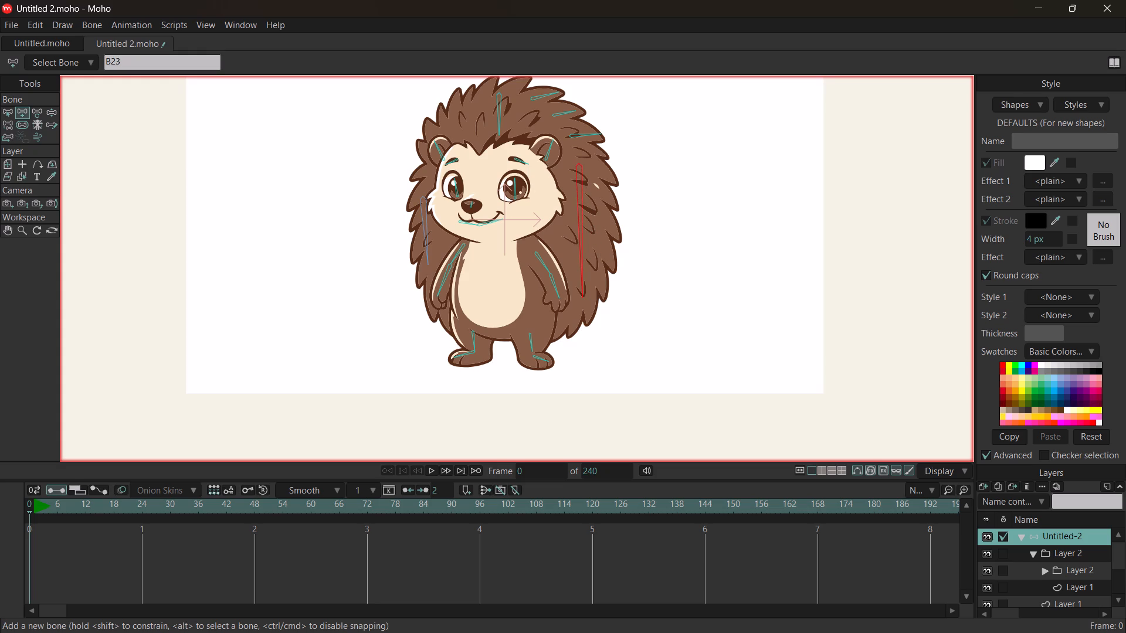
click(607, 272)
Test the rig with Manipulate Bones by swinging the vertical bone at the top of the head.
click(48, 113)
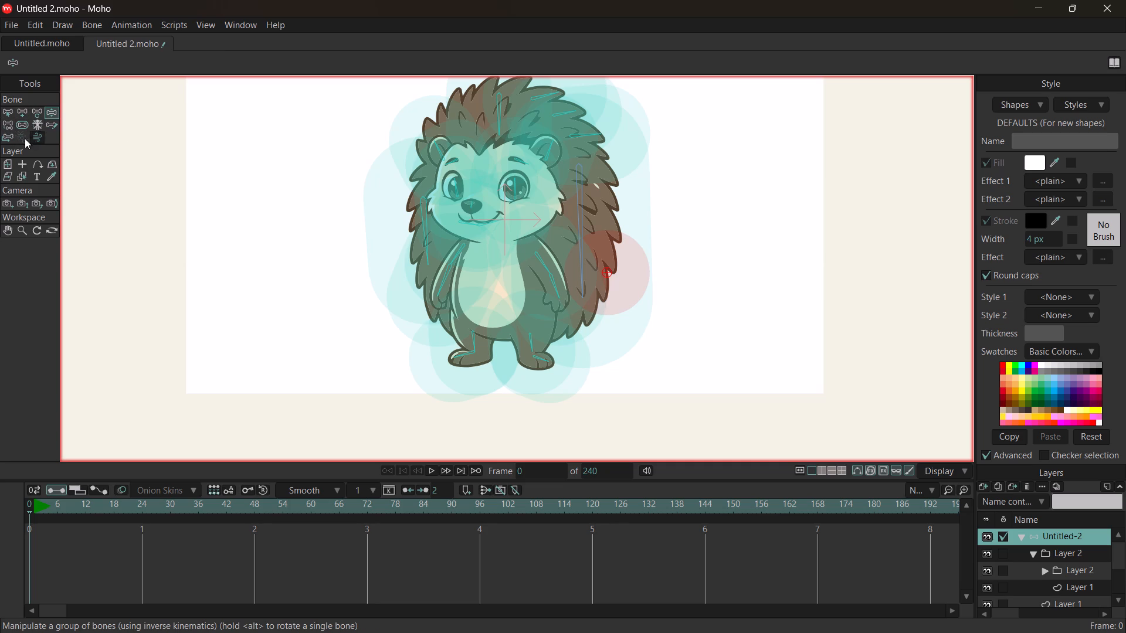
click(498, 110)
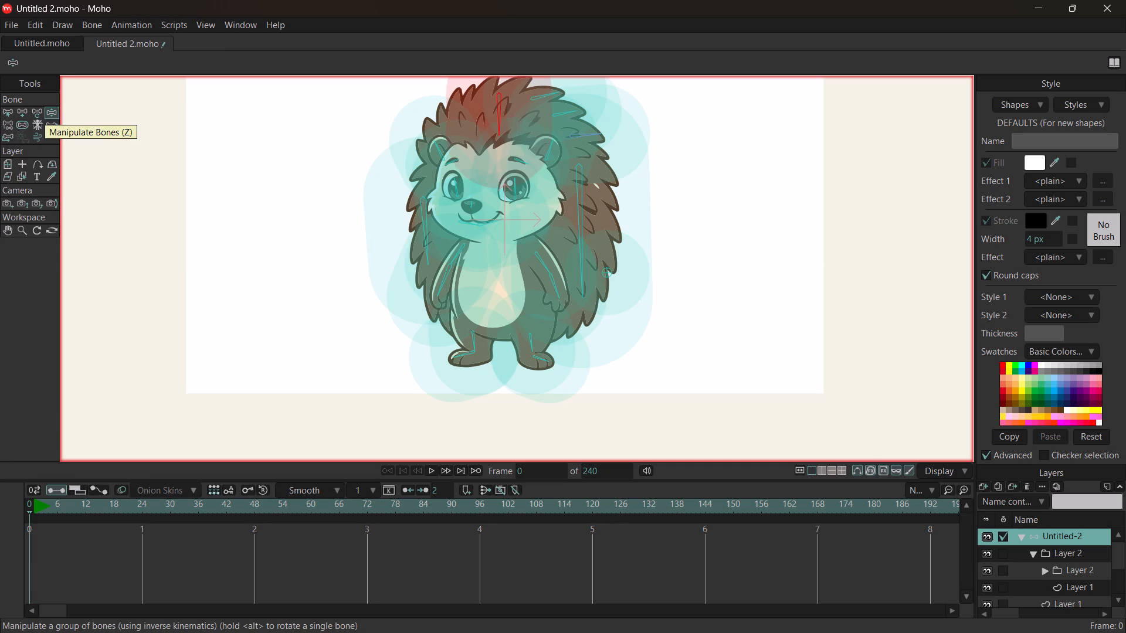
drag(501, 128, 569, 87)
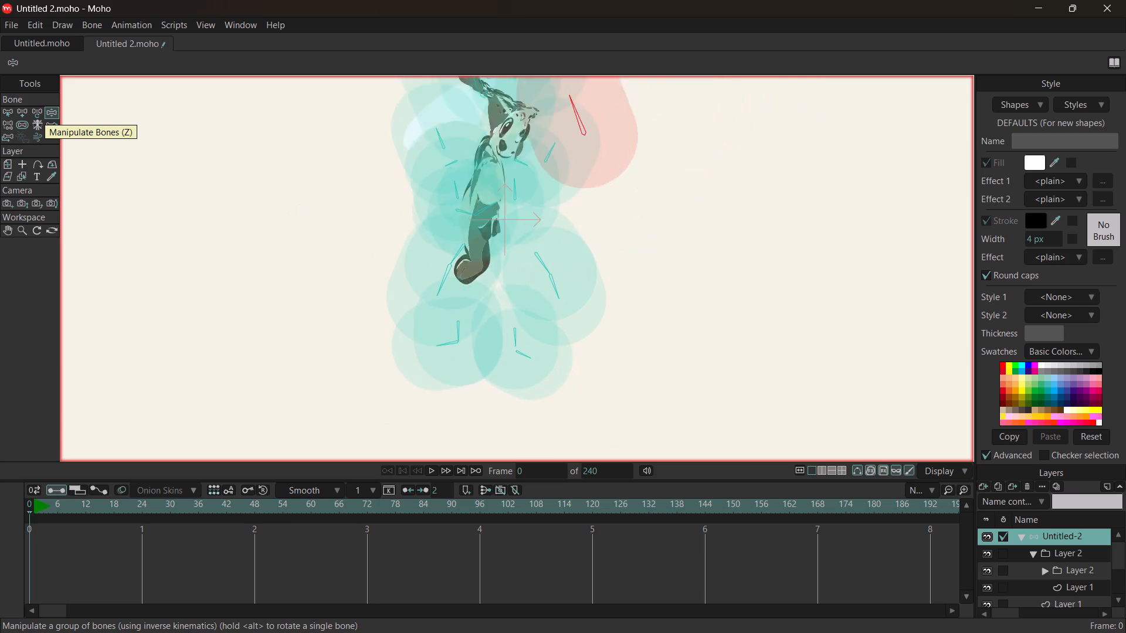
Keep testing the rig with Manipulate Bones by swinging the vertical top-of-head bone, undoing one pose and making smaller moves.
drag(569, 87, 514, 201)
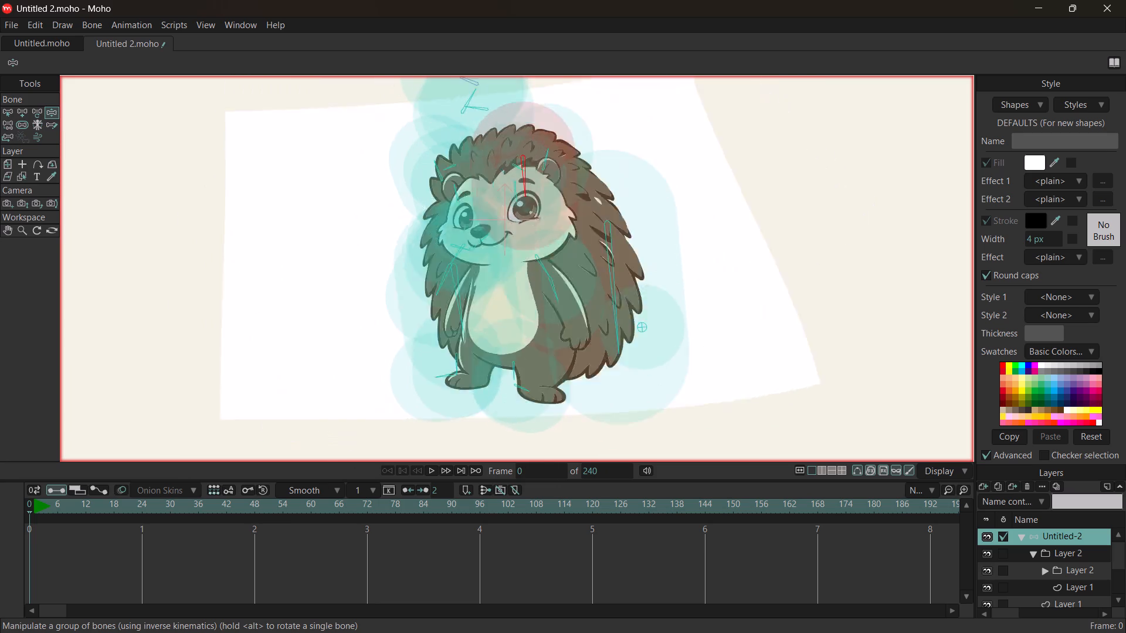
drag(514, 201, 500, 137)
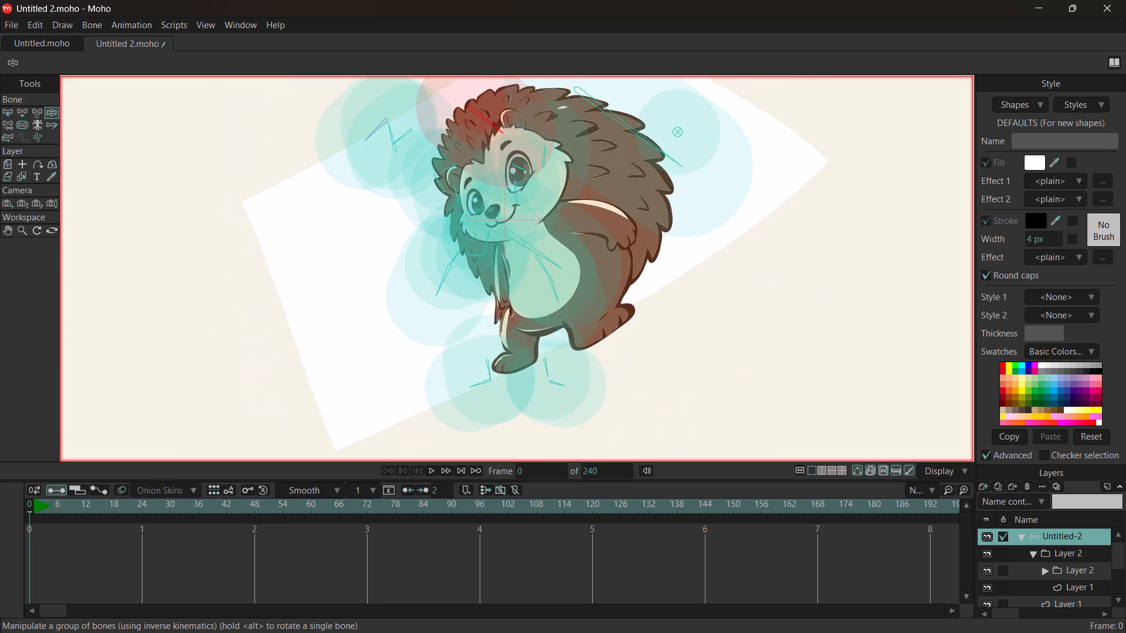
drag(500, 137, 446, 108)
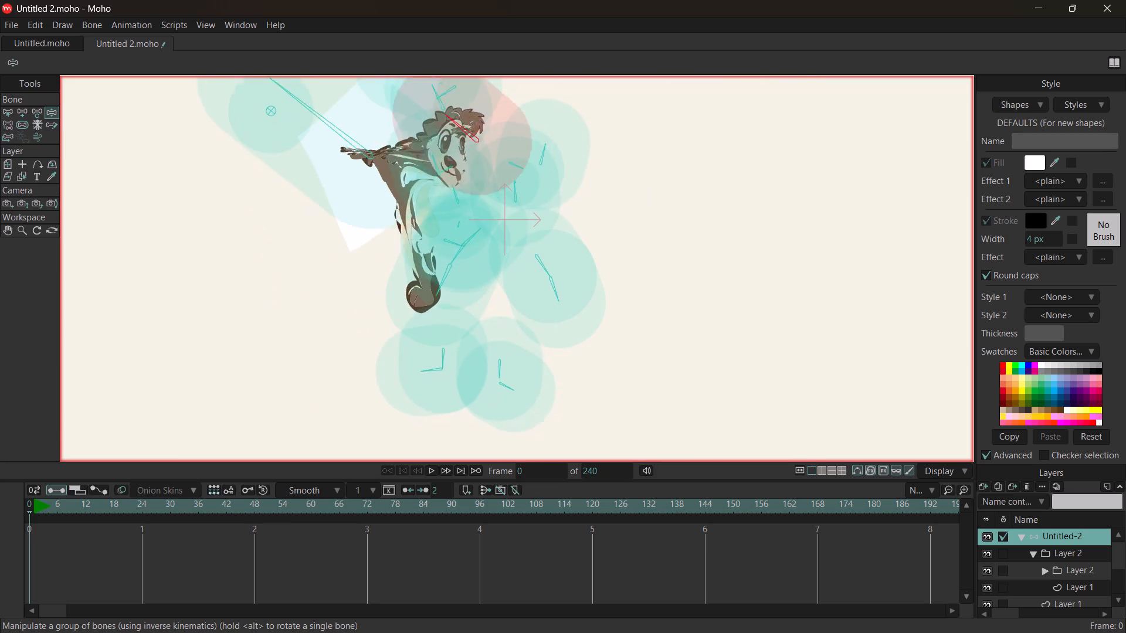
drag(446, 108, 630, 200)
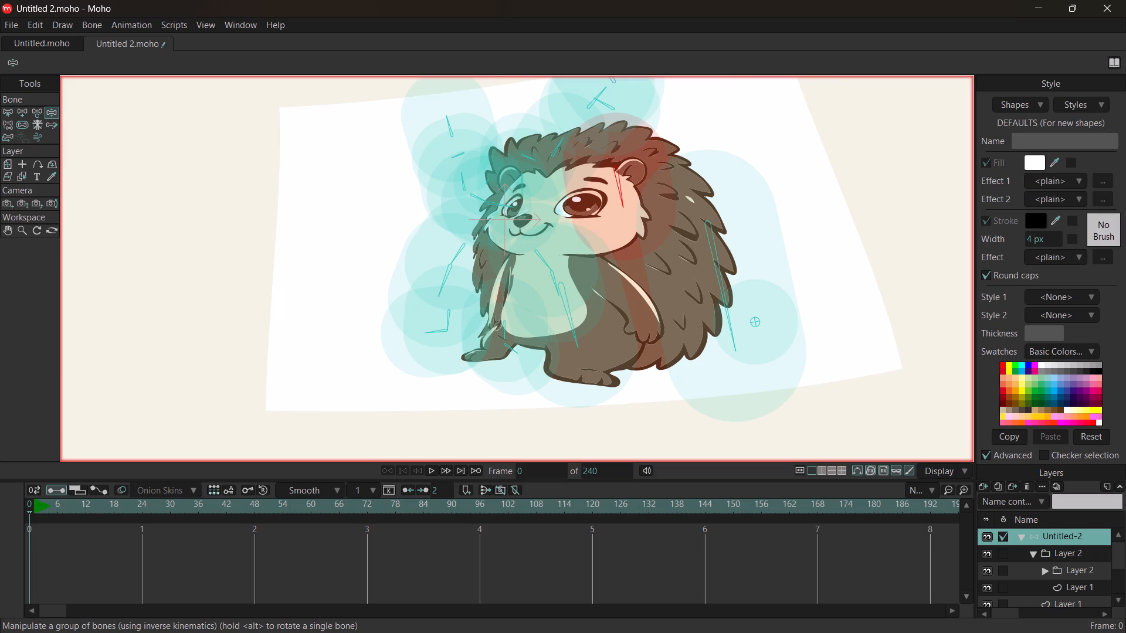
key(ctrl+z)
ctrl+scroll(614, 186, up, 2)
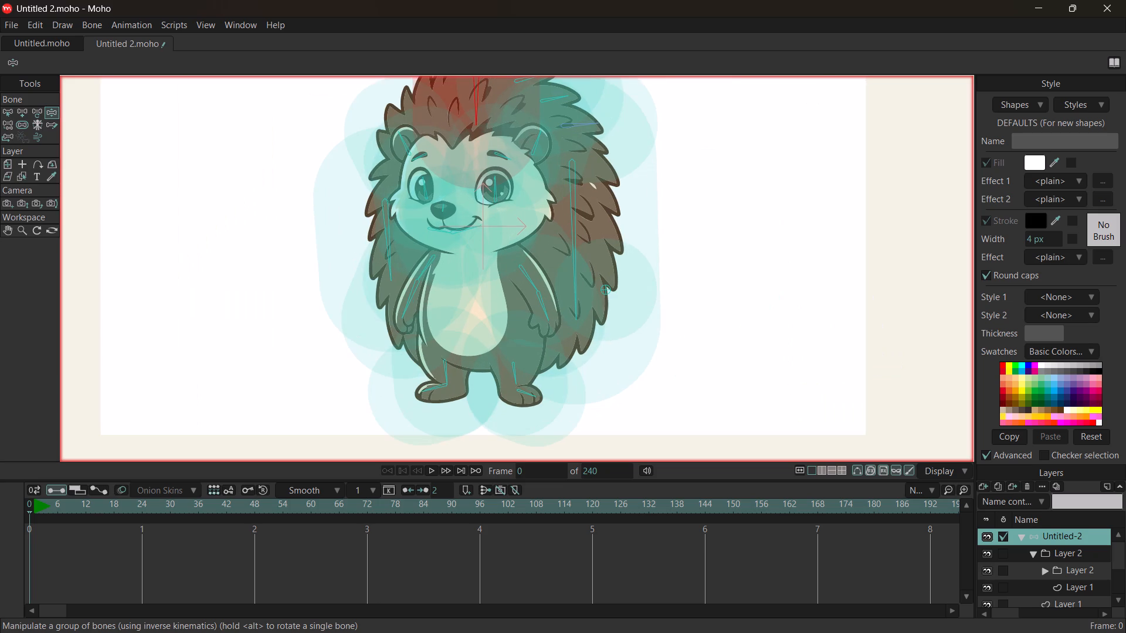
drag(469, 185, 476, 181)
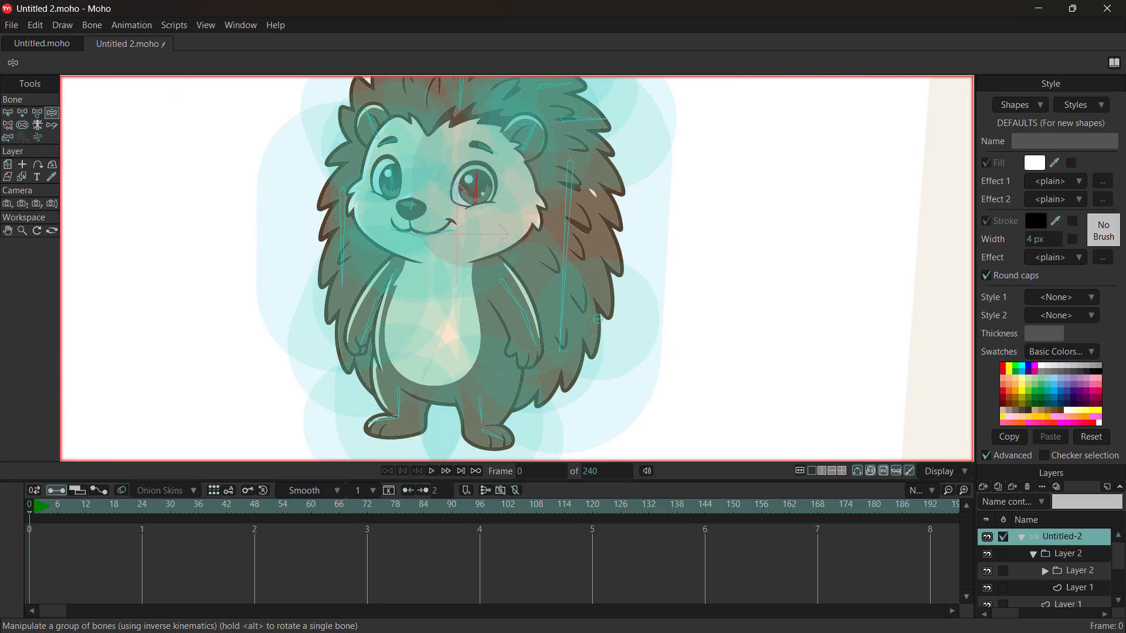
drag(476, 175, 496, 154)
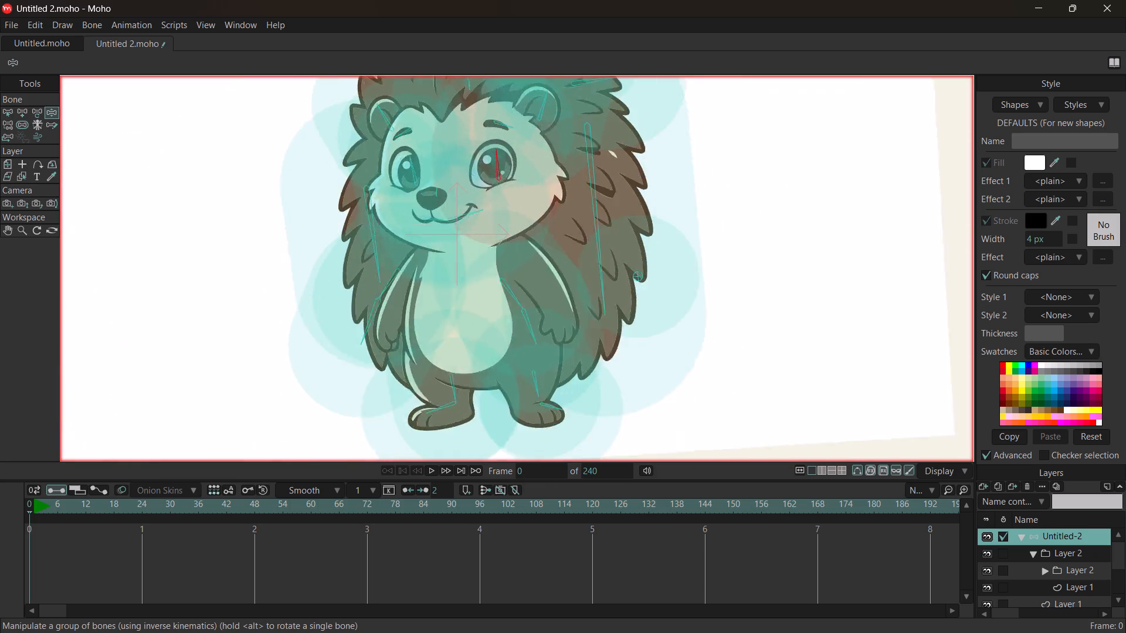
drag(496, 154, 386, 135)
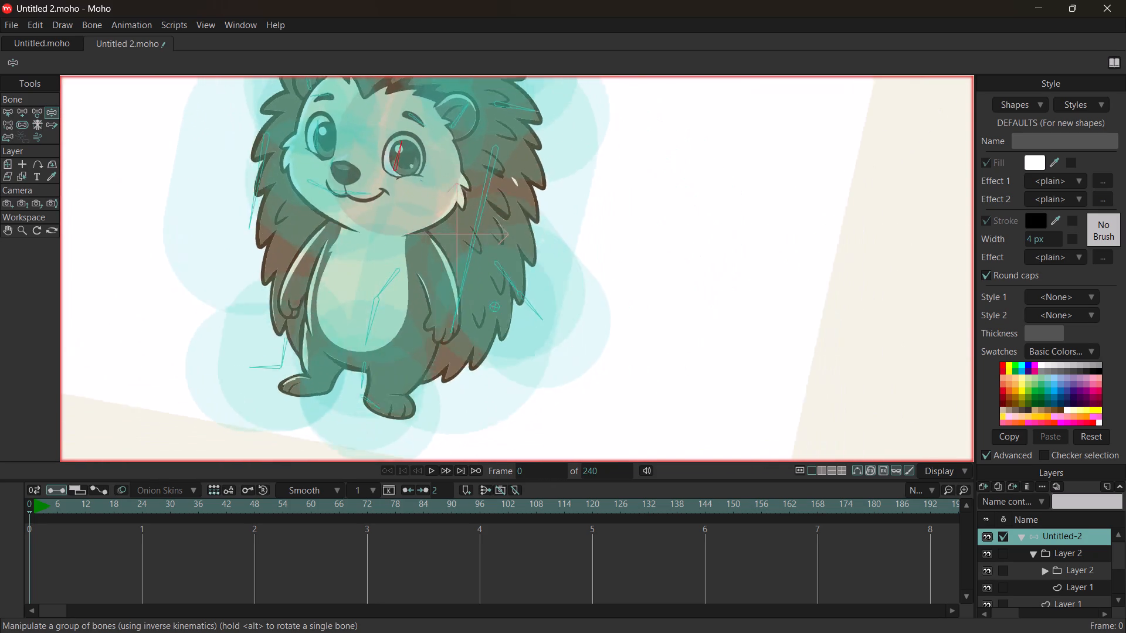
drag(386, 135, 379, 122)
Switch to Illustrator, deselect the hedgehog artwork, close Untitled-2.svg and exit the application.
key(alt+Tab)
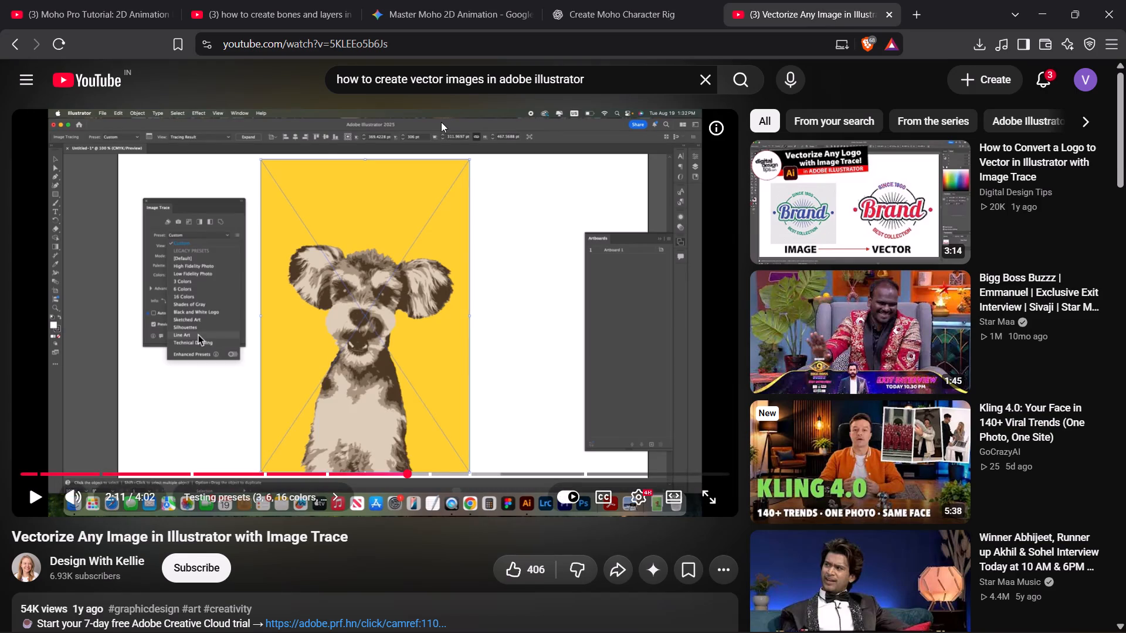
key(alt+Tab)
key(alt+Tab)
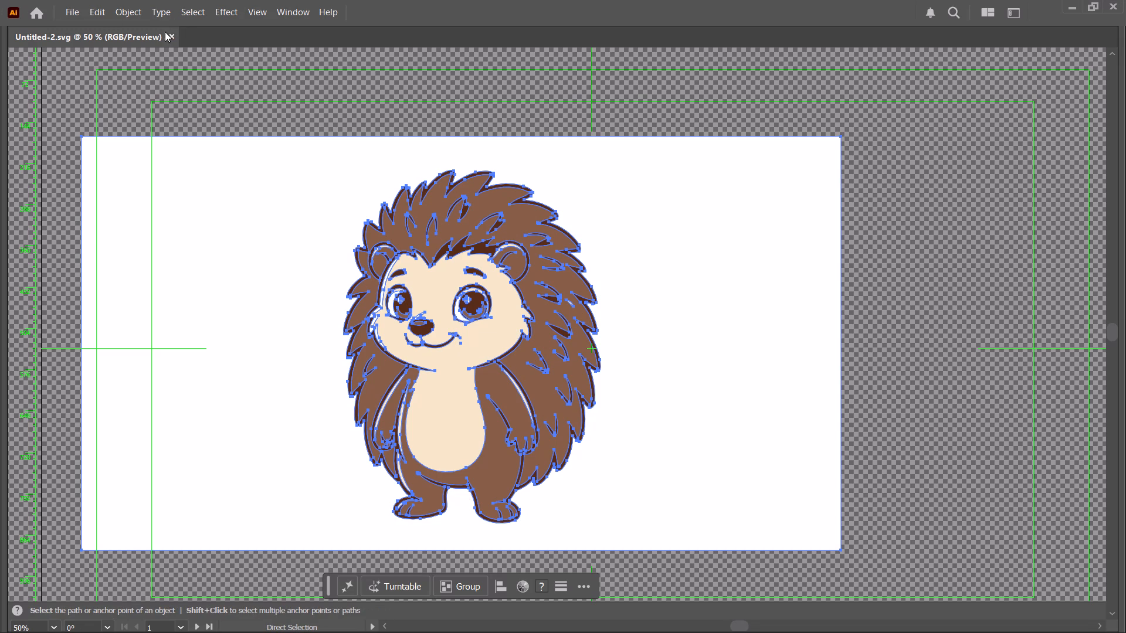
click(725, 121)
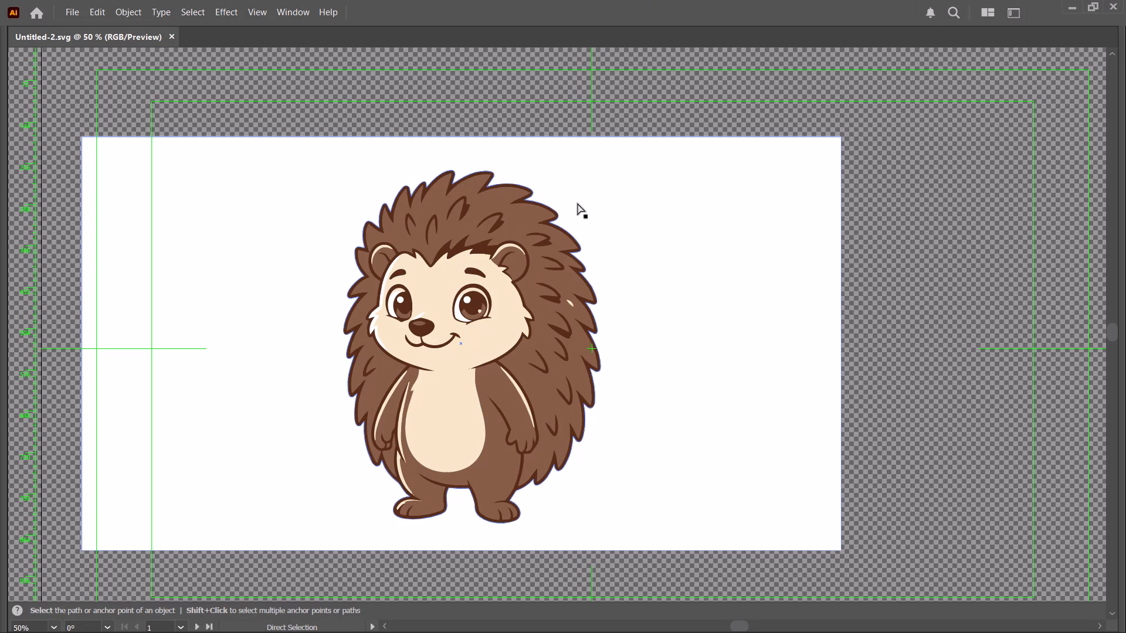
click(169, 36)
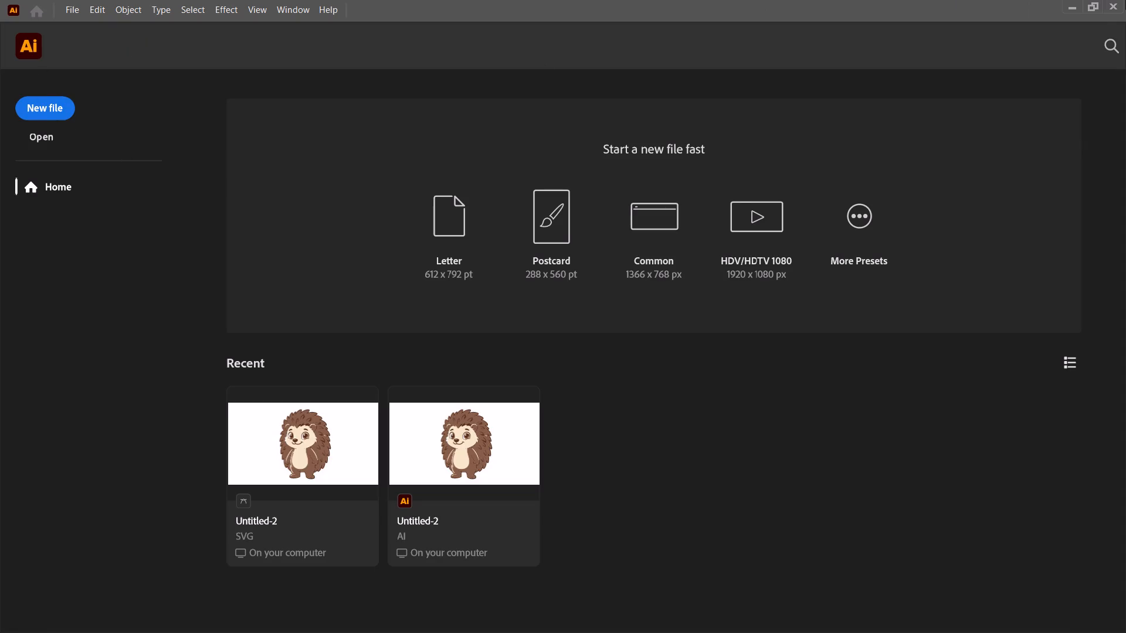
drag(1125, 0, 1118, 1)
click(1114, 5)
In the browser, search YouTube for "how to create vector images in adobe illustrator for animation like a pro".
click(659, 193)
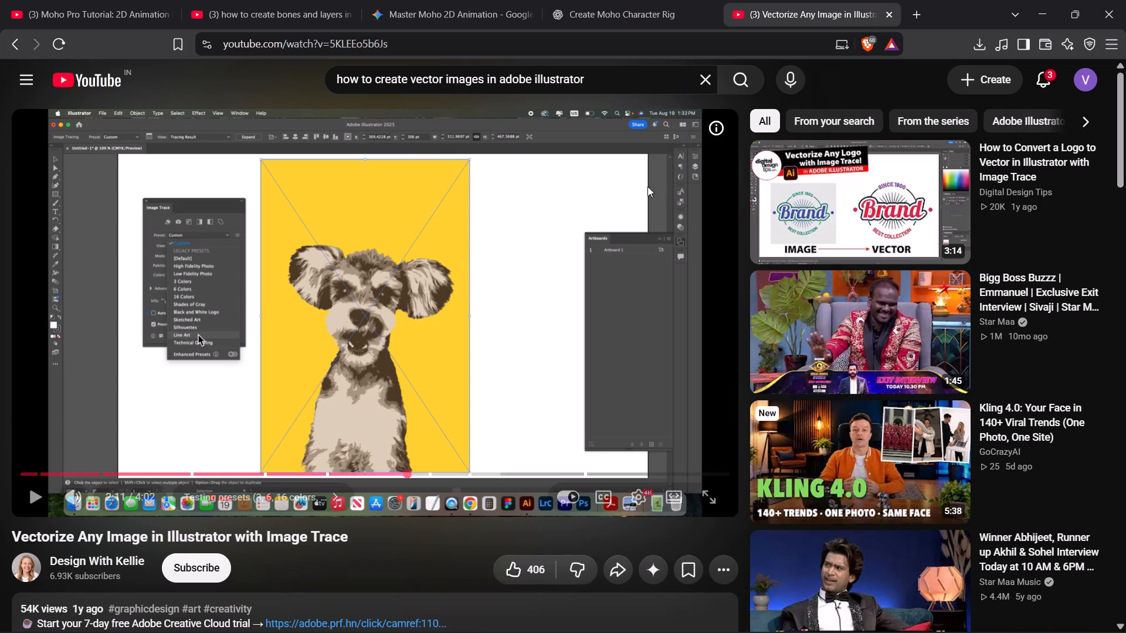
click(18, 45)
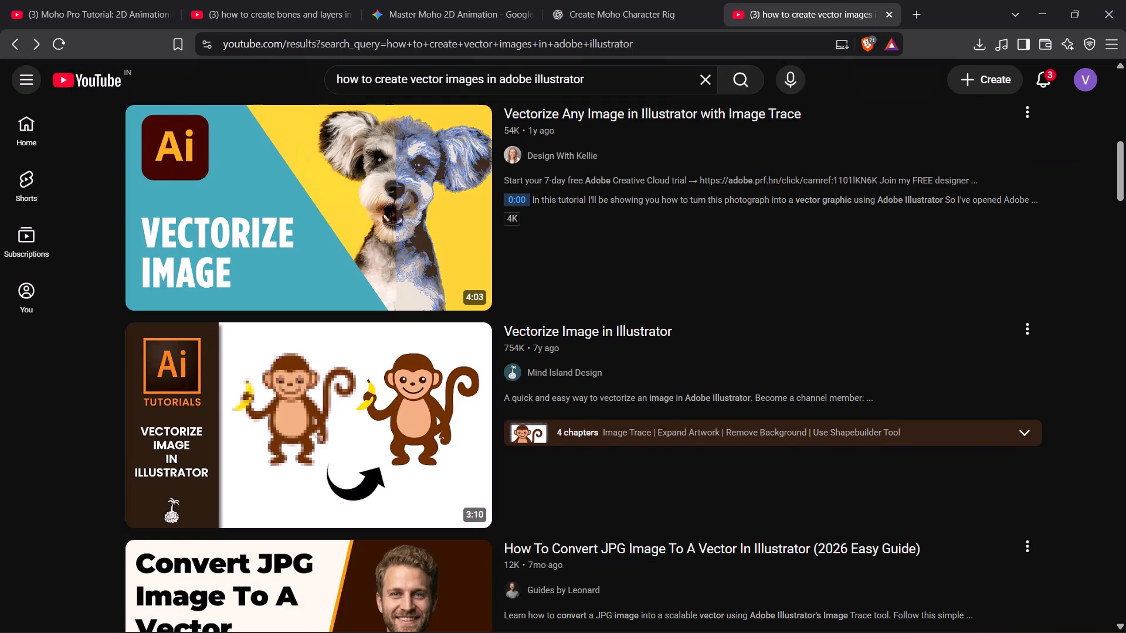
click(602, 80)
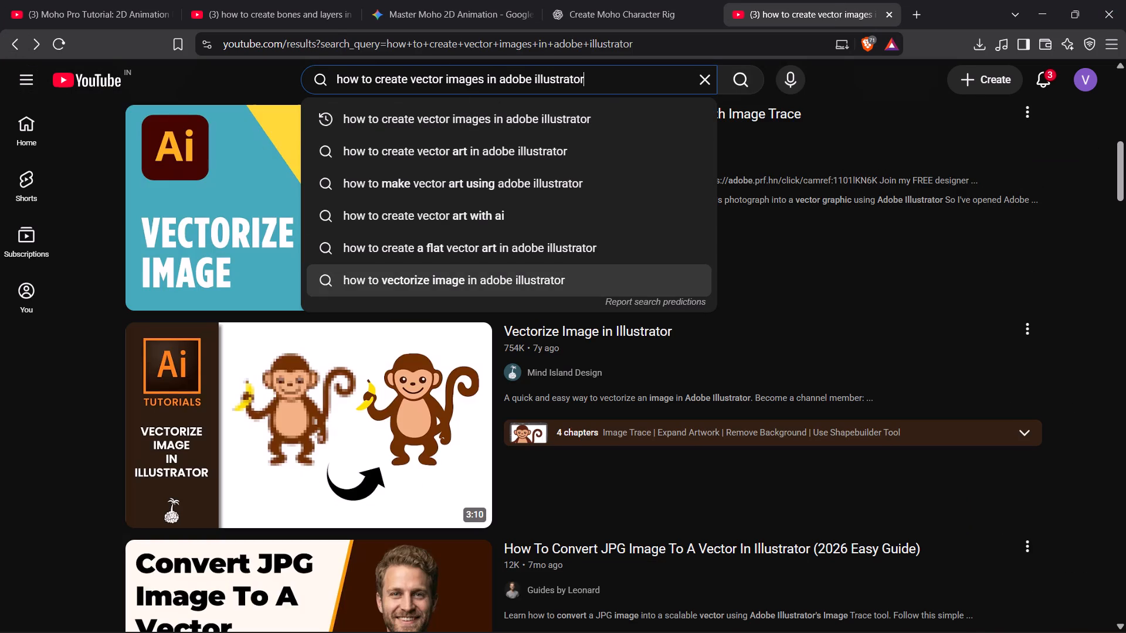
key(space)
key(f)
key(o)
key(r)
key(space)
key(a)
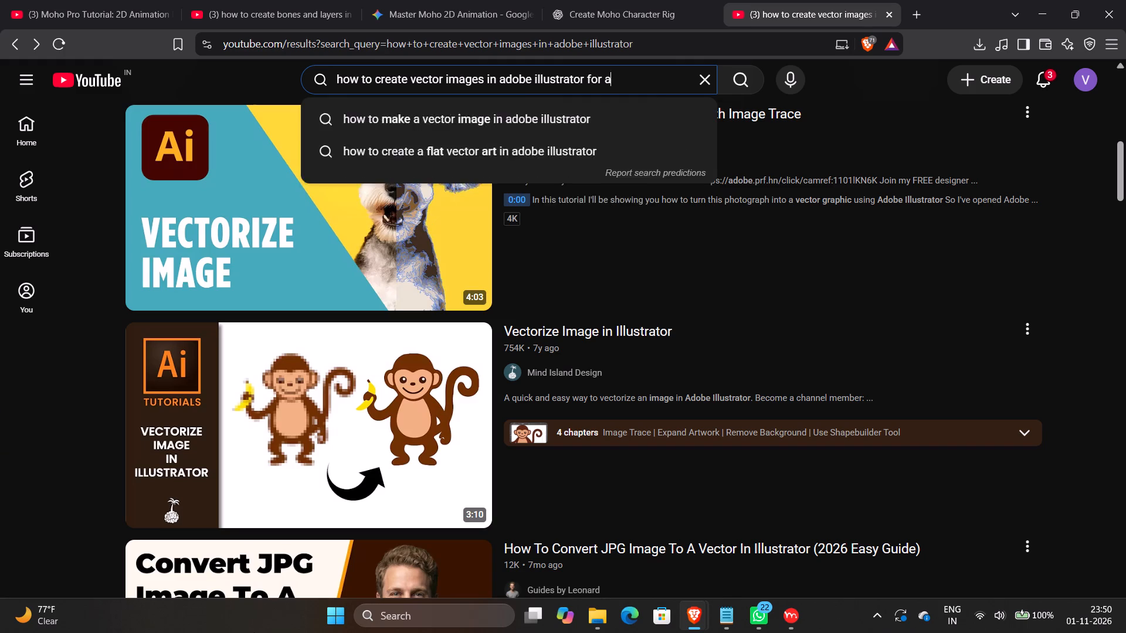
text(ni)
key(m)
key(a)
key(t)
text(ion)
key(space)
text(li)
text(ke a)
key(space)
key(p)
key(r)
key(o)
key(Return)
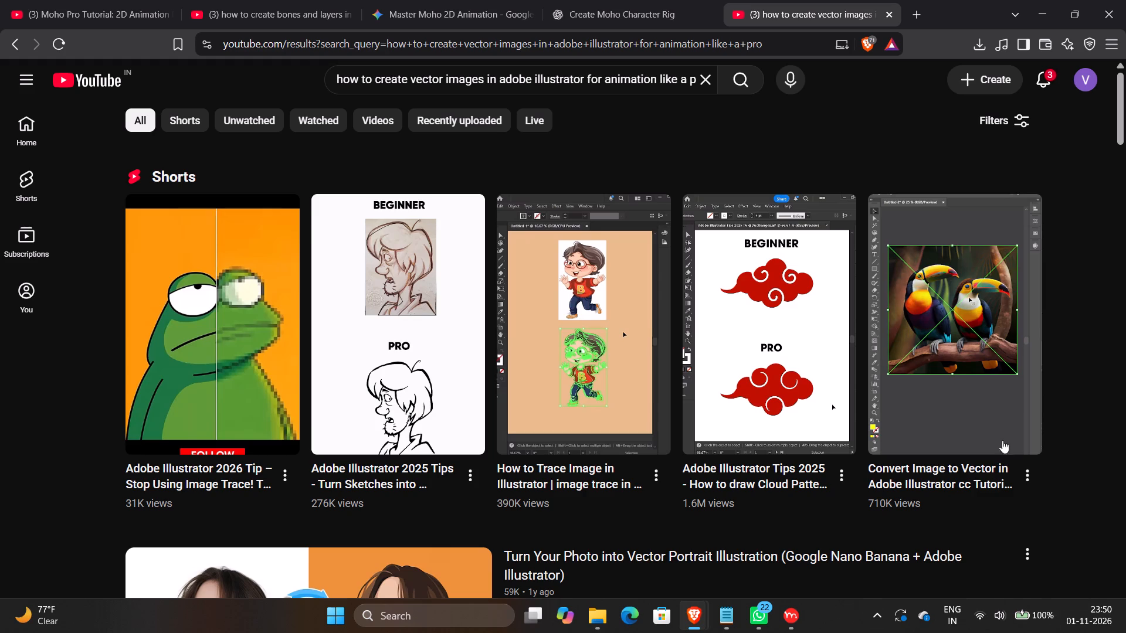
Browse the results, open "Adobe Illustrator for Beginners: Get Started in 10 Minutes", play its opening in full screen, exit and pause it.
scroll(869, 418, down, 3)
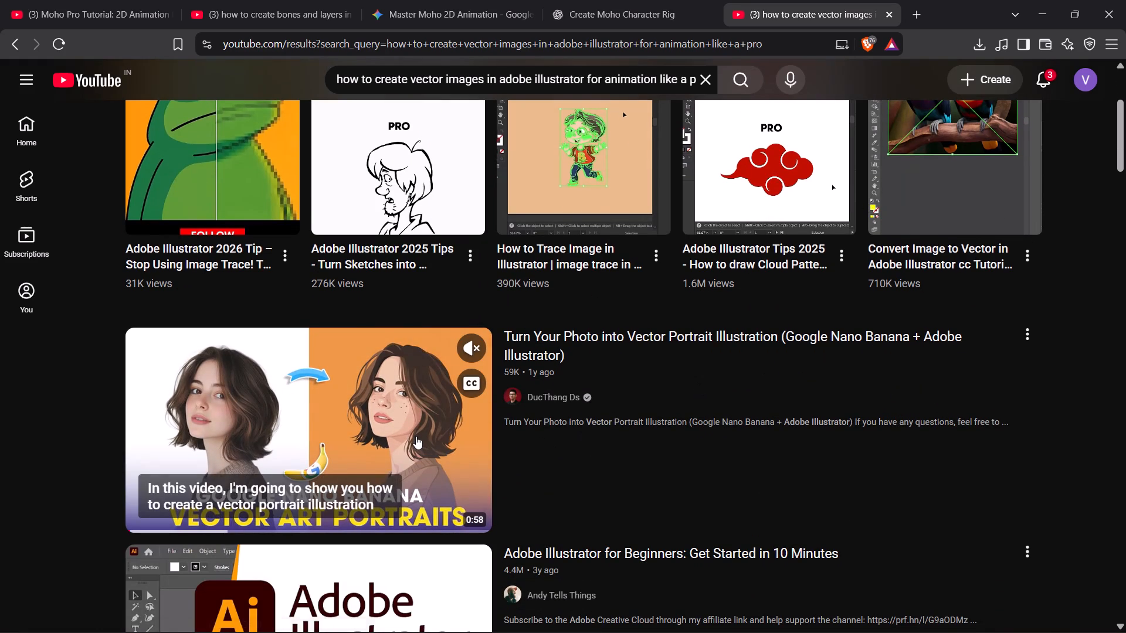
scroll(636, 275, down, 2)
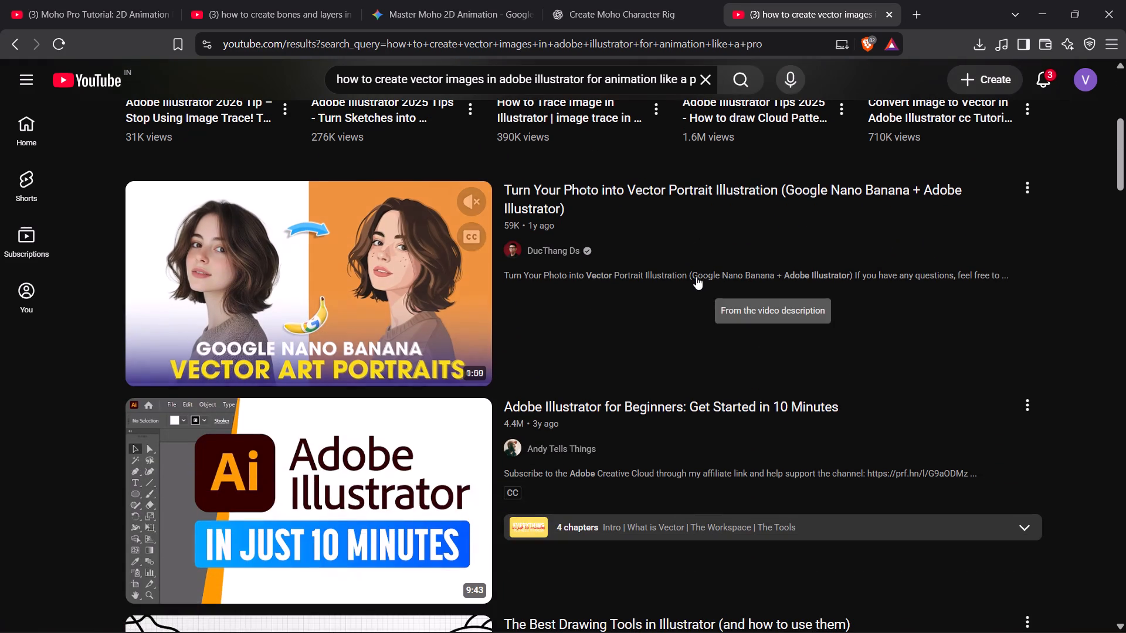
scroll(341, 266, down, 2)
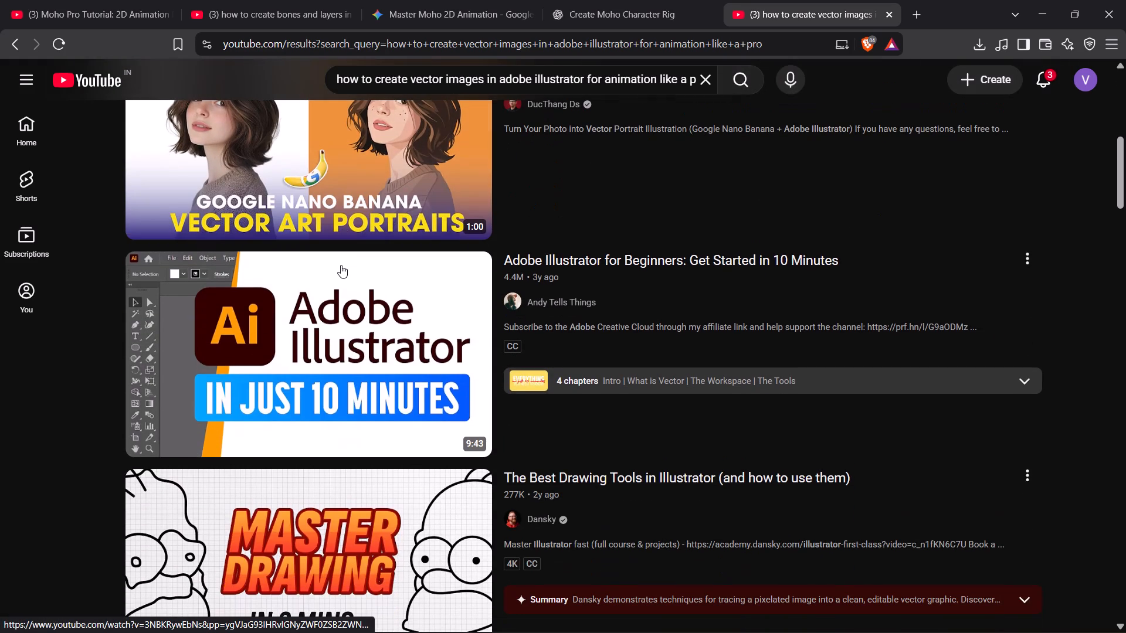
click(370, 307)
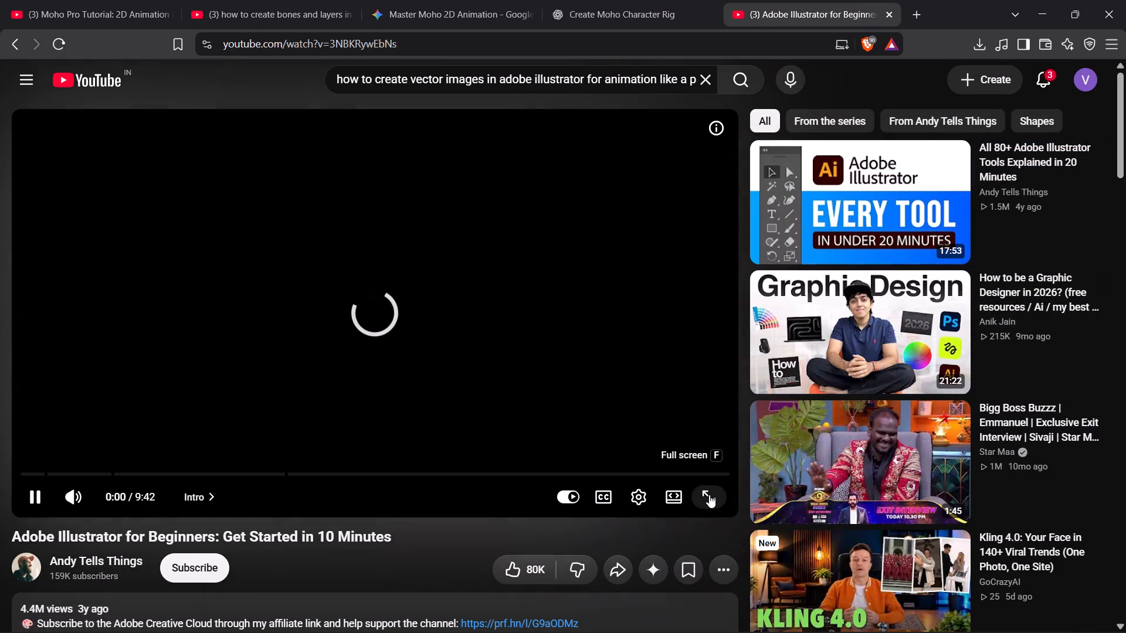
click(709, 495)
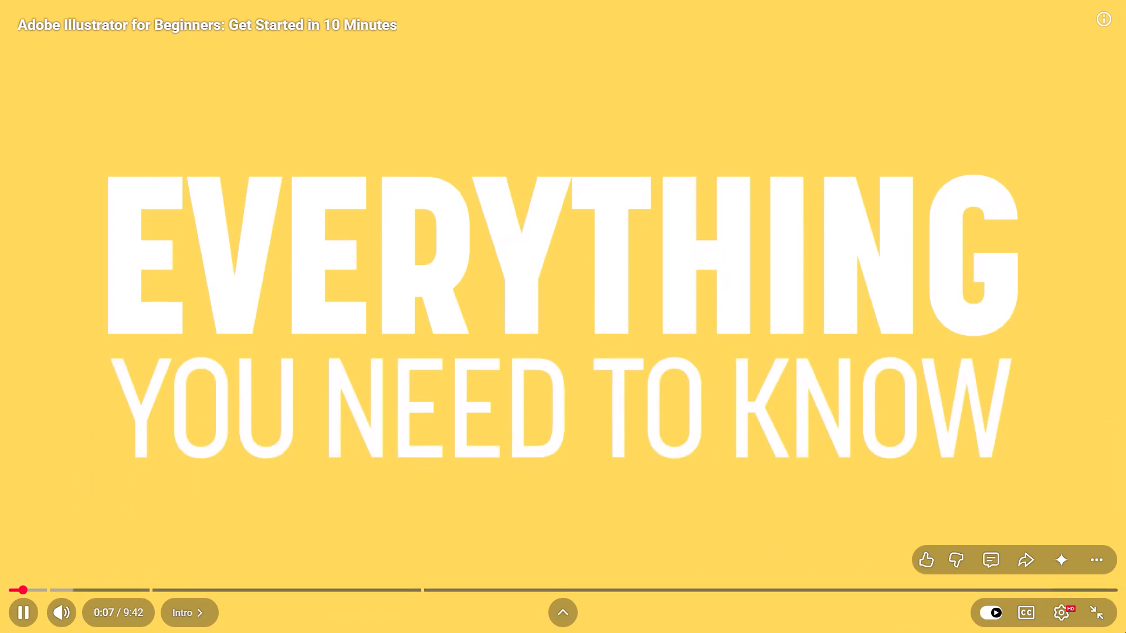
click(1087, 605)
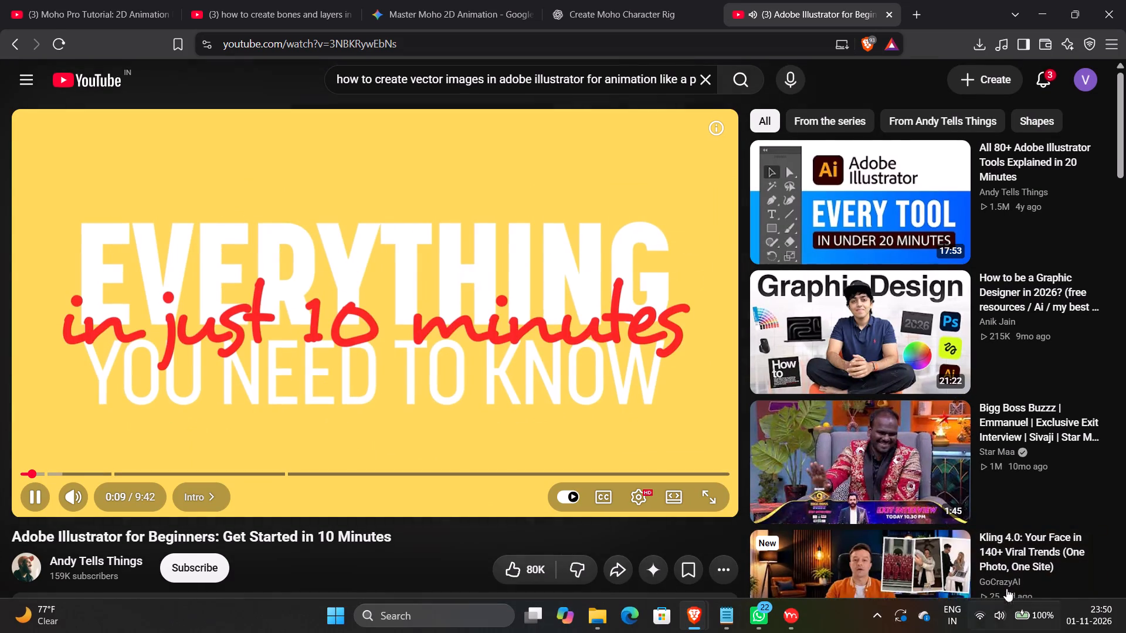
click(391, 300)
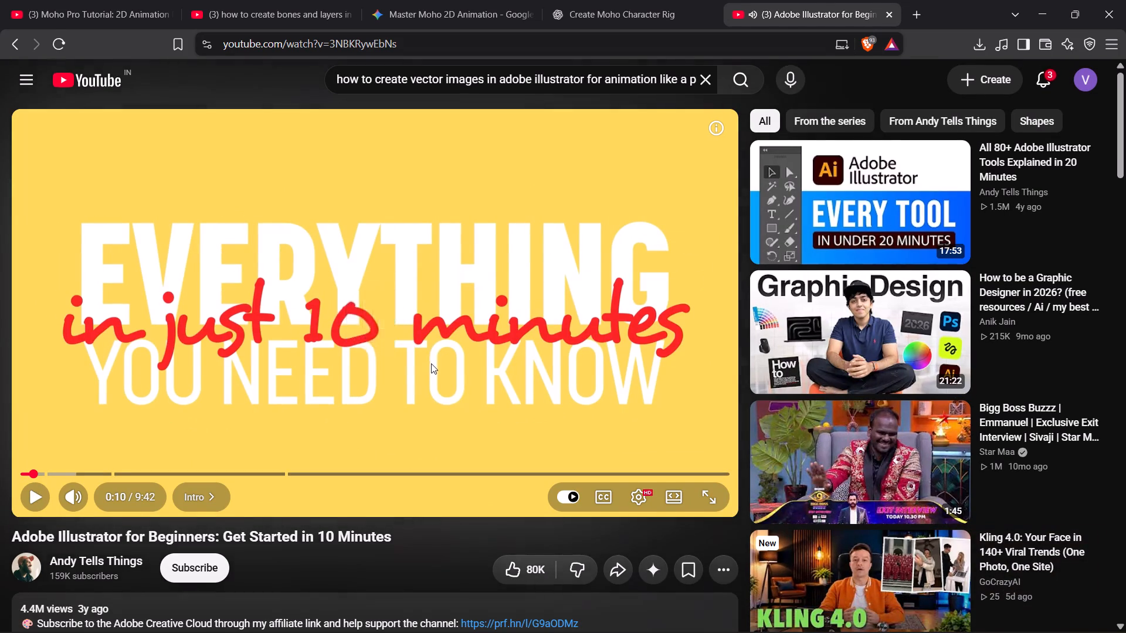
Find the Kuro app through Windows search and launch it.
click(452, 612)
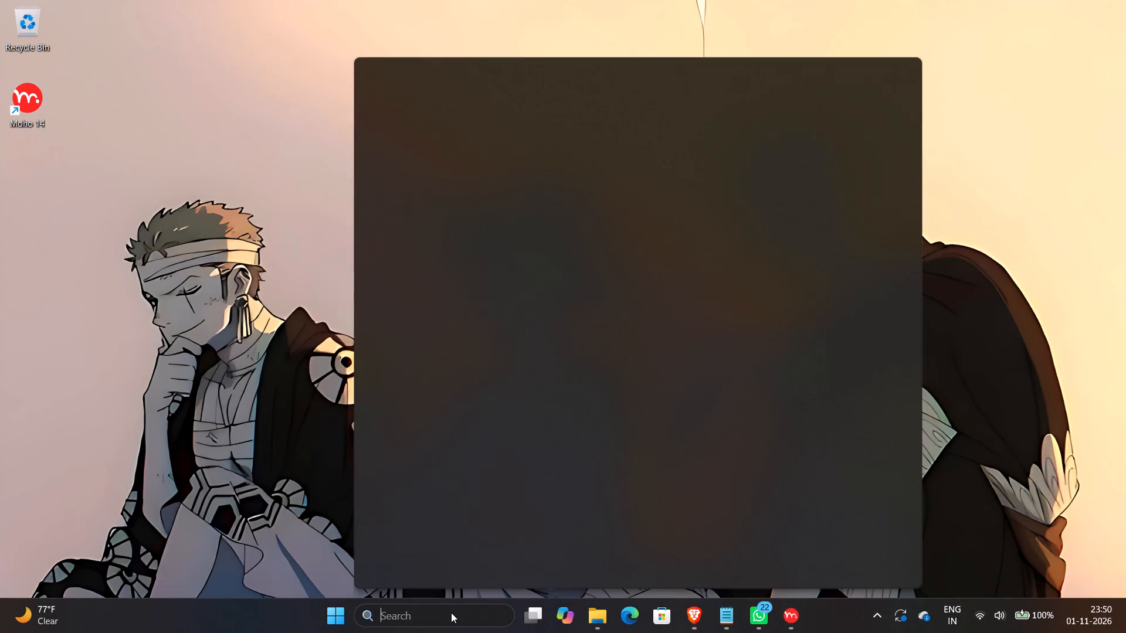
text(kur)
key(o)
key(Return)
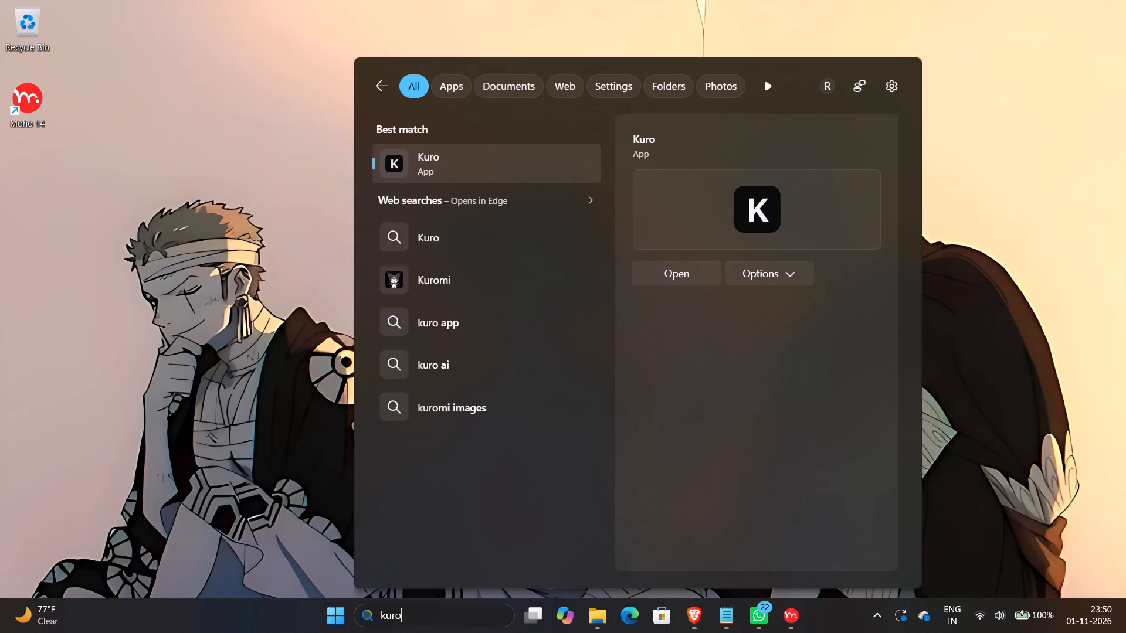